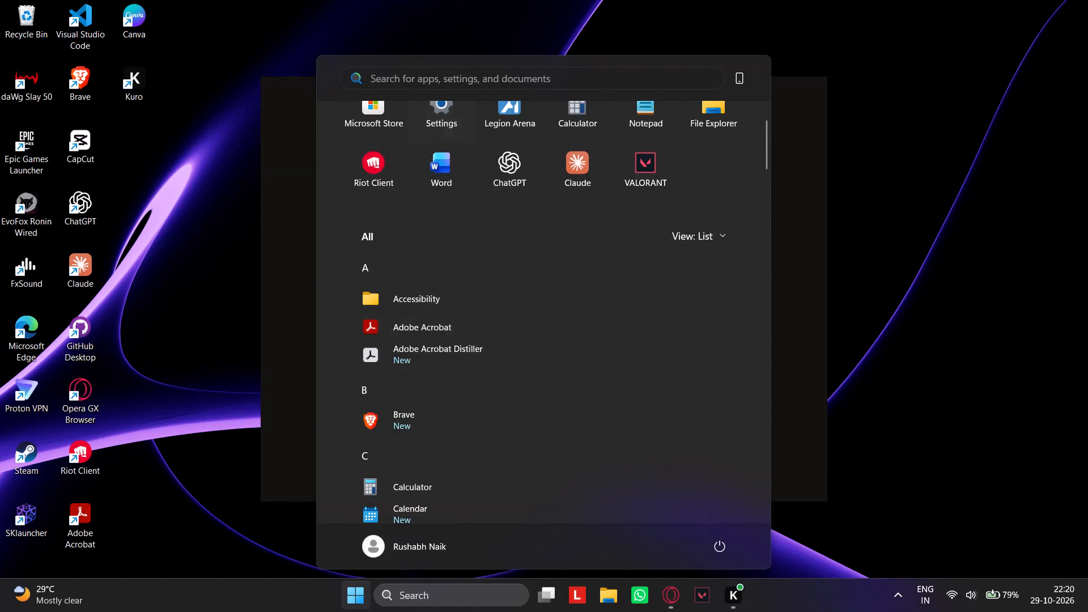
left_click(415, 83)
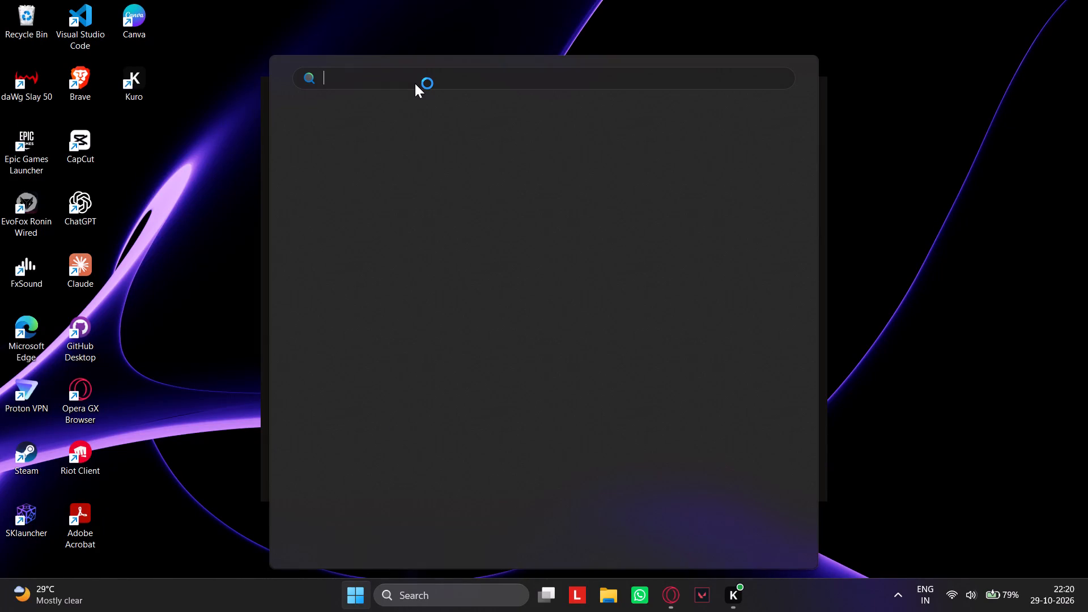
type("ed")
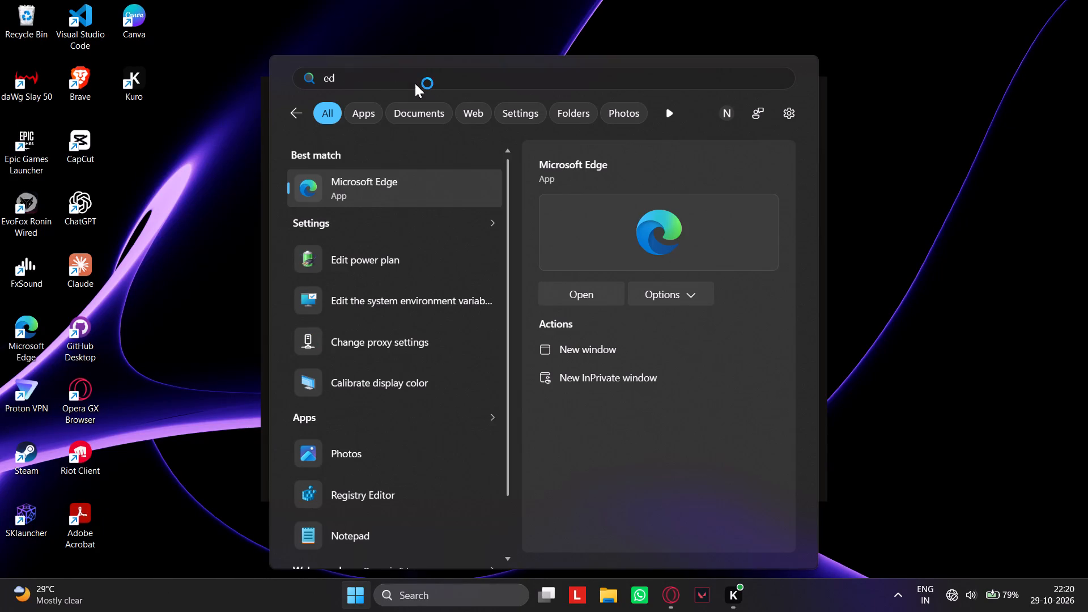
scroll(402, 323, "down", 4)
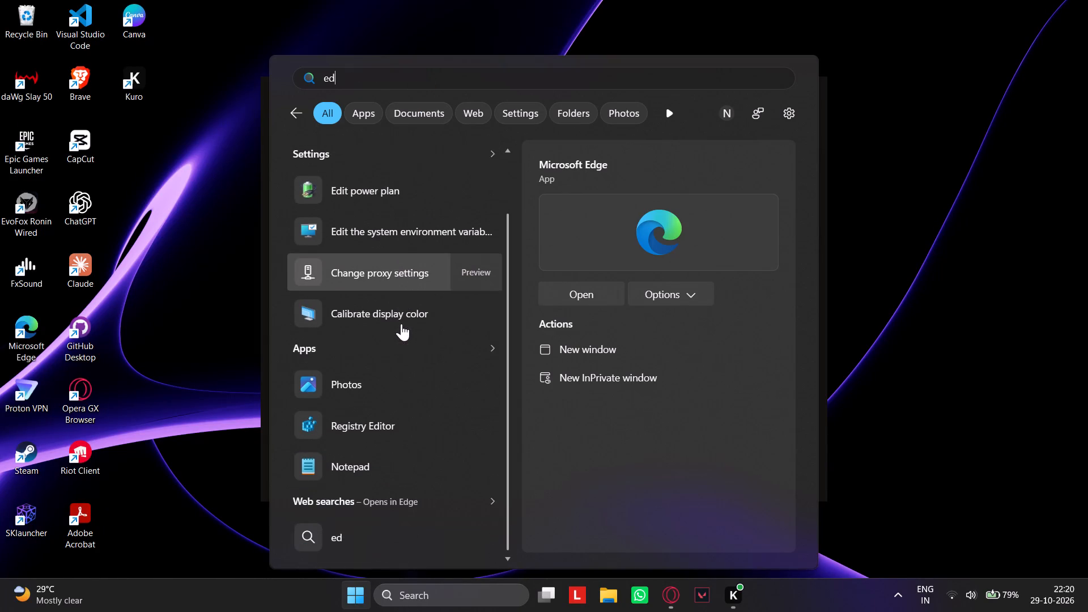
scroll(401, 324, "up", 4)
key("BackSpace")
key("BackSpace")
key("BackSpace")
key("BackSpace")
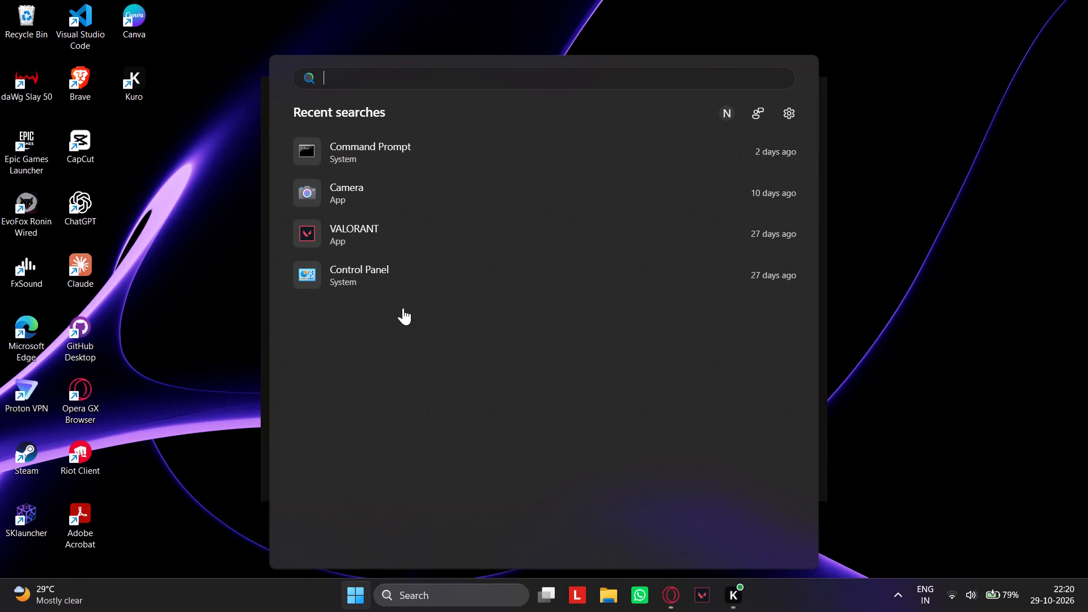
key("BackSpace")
Search Windows for "clipchamp" and open the top result.
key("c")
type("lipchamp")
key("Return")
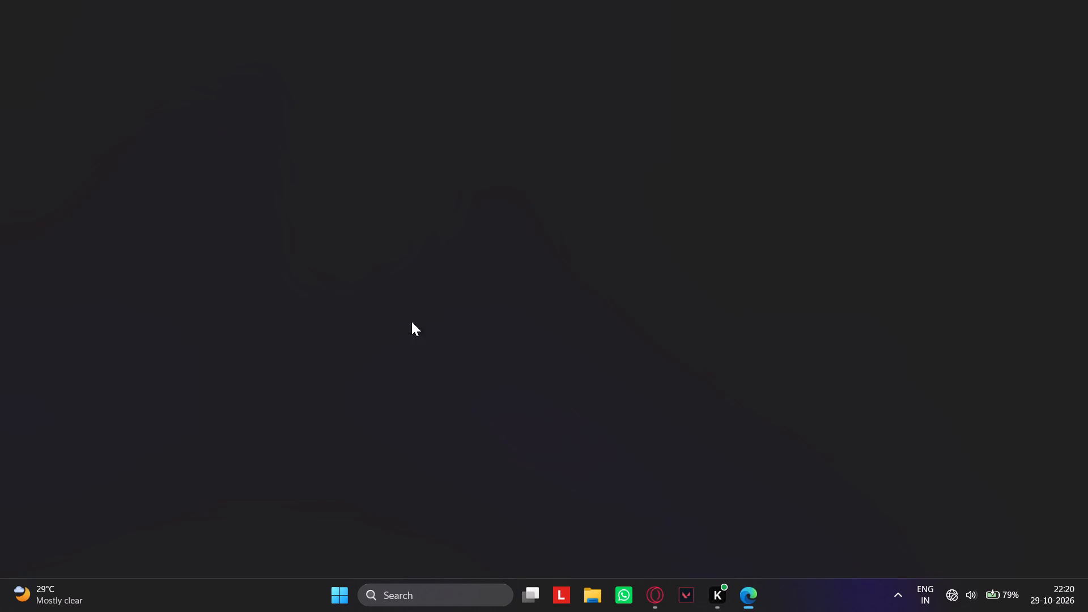
Start troubleshooting the internet connection from the browser's offline page.
left_click(173, 345)
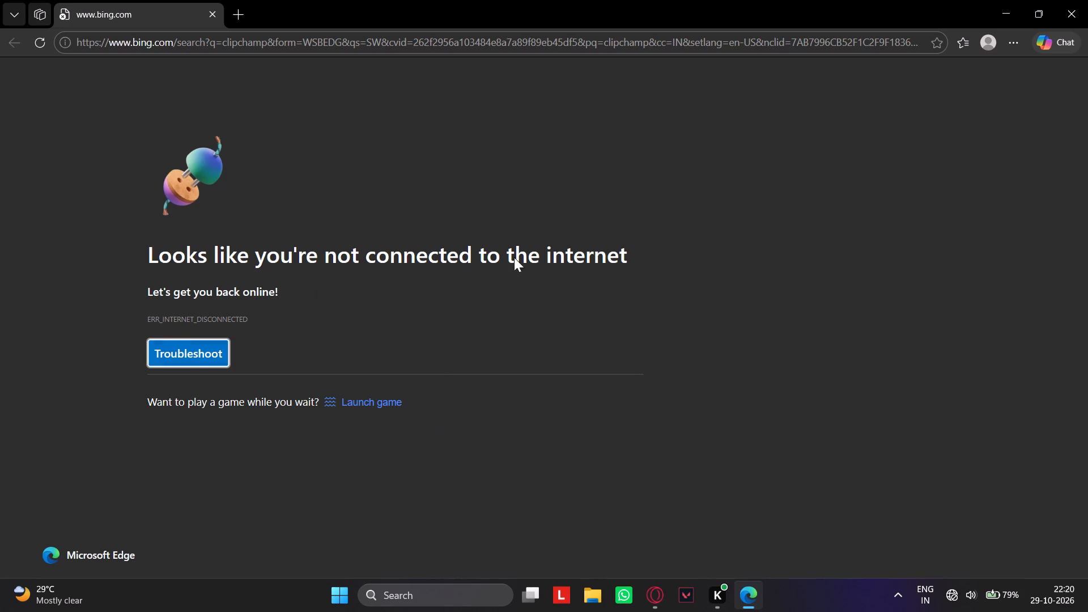
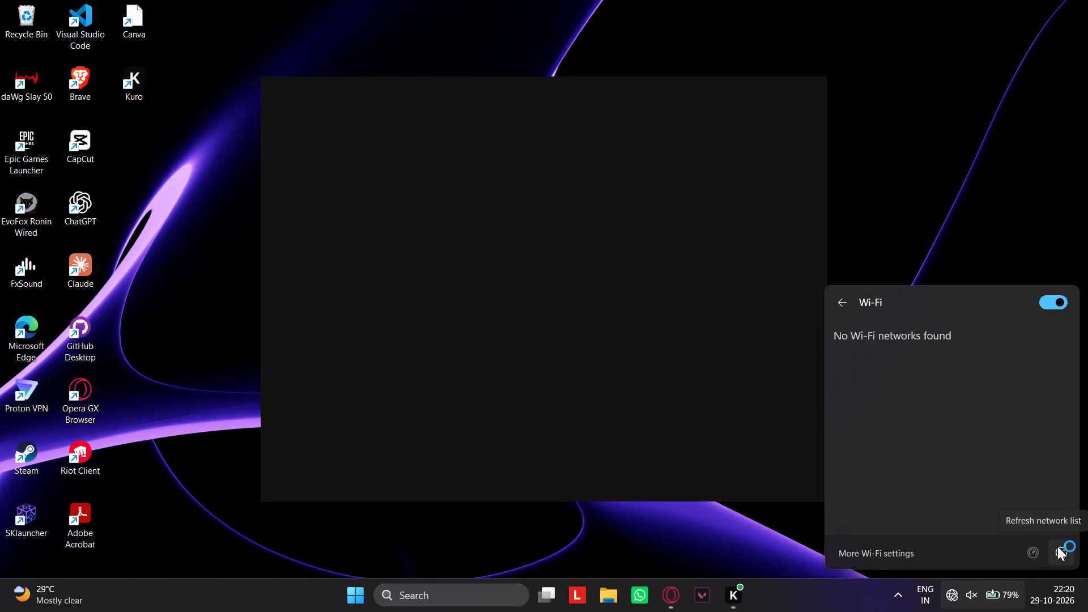
Refresh the list of available Wi-Fi networks, repeating the scan once.
left_click(1057, 546)
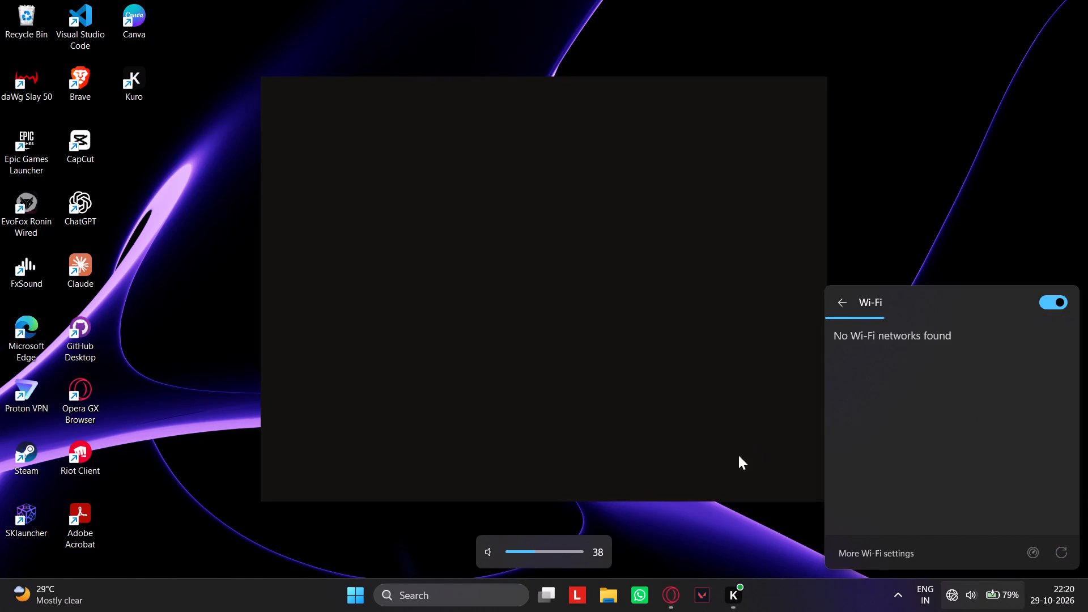
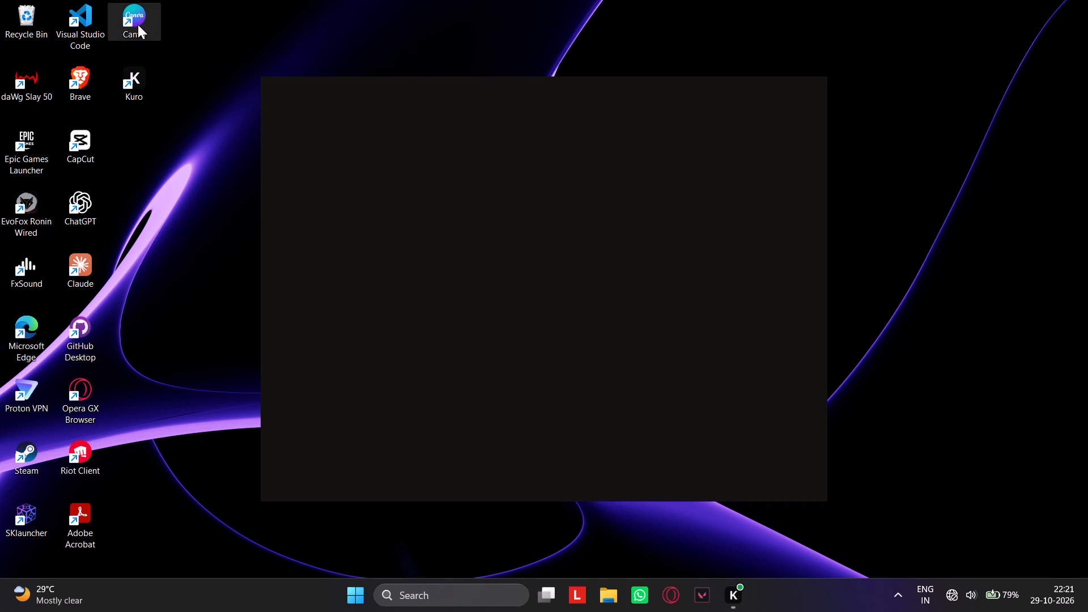
Launch Canva from the desktop.
double_click(138, 24)
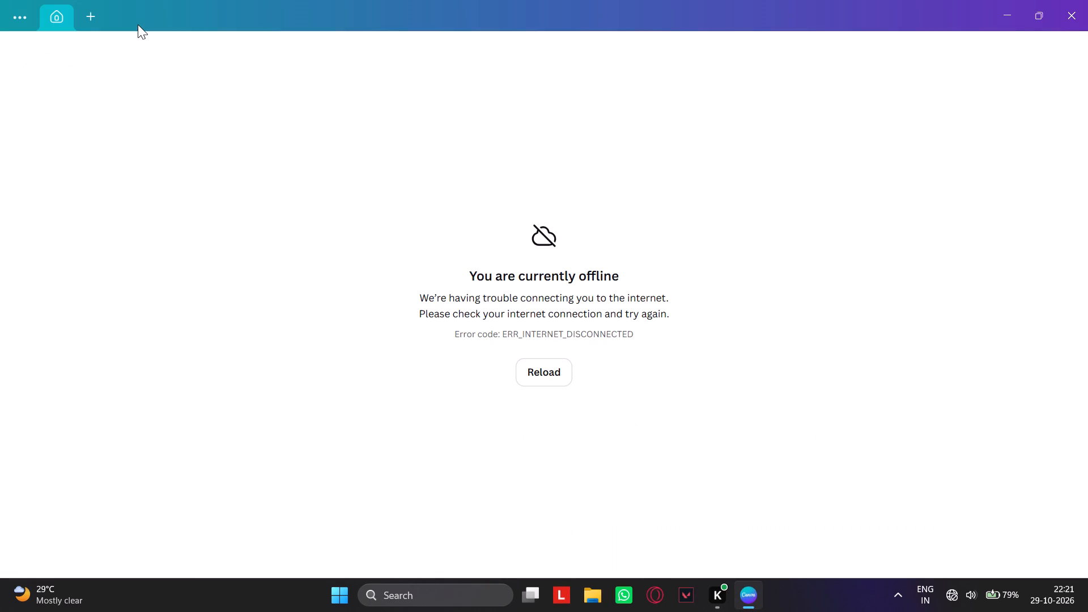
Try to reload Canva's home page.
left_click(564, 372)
Rescan the available Wi-Fi networks and get the computer back onto the RegX Kernel network.
left_click(954, 591)
left_click(904, 333)
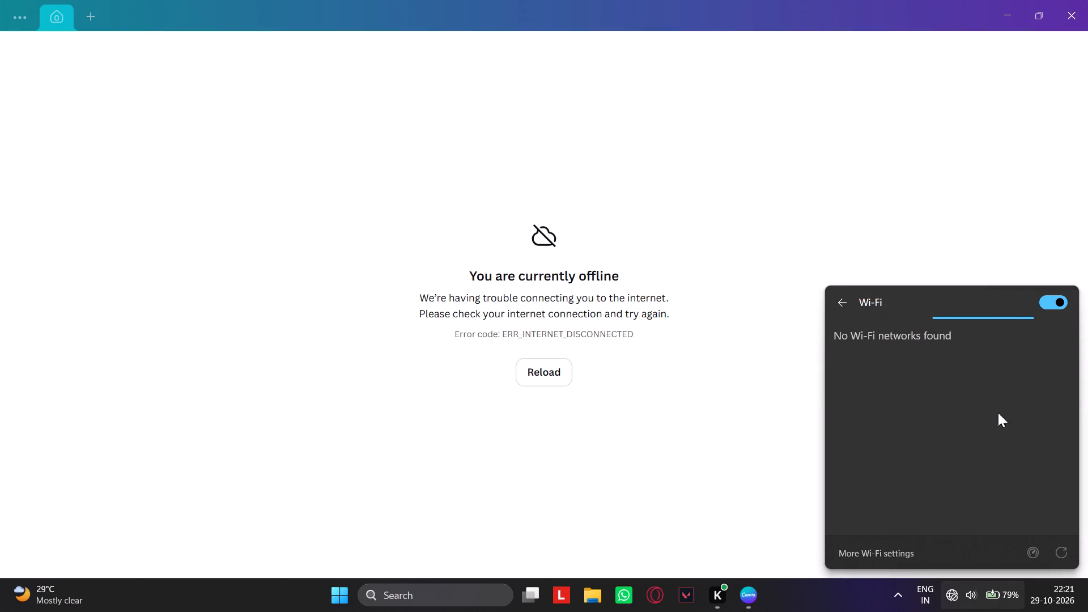
left_click(1064, 552)
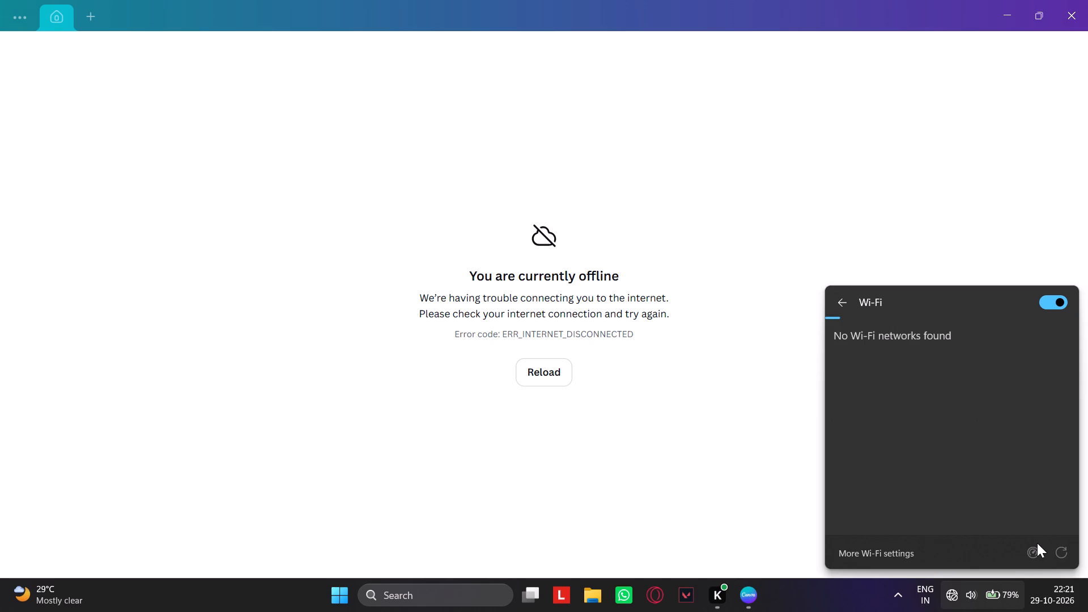
left_click(1069, 559)
left_click(893, 379)
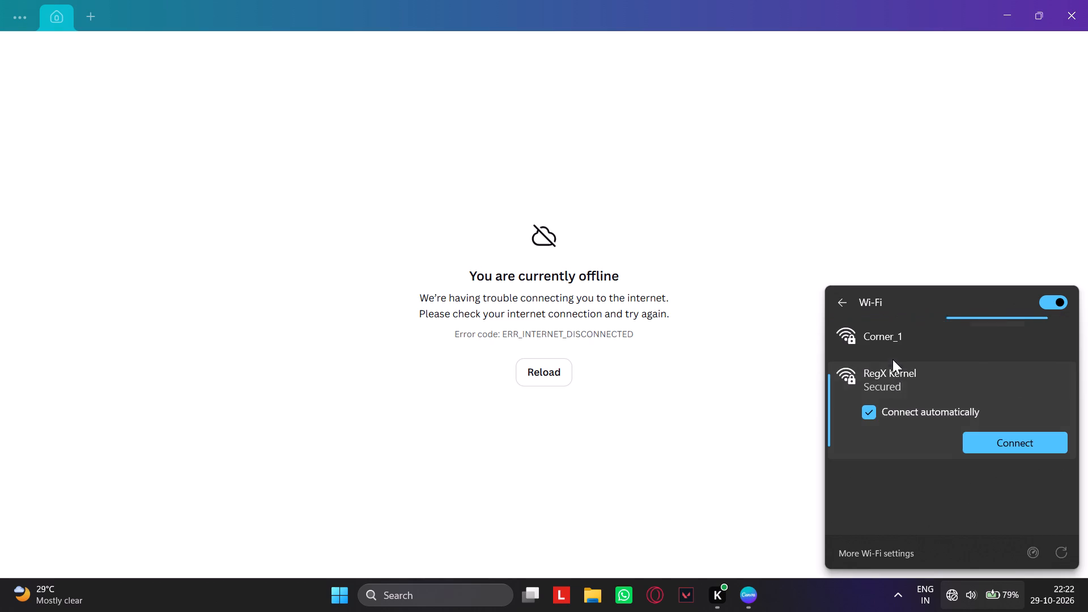
left_click(892, 352)
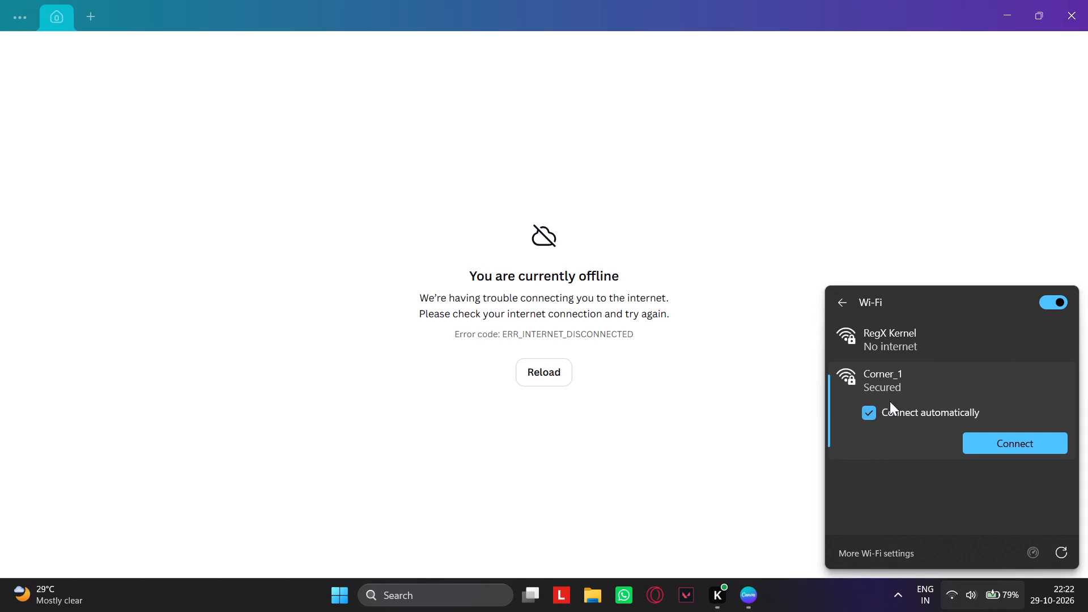
left_click(754, 301)
Reload Canva's home page over the restored Wi-Fi connection.
left_click(554, 375)
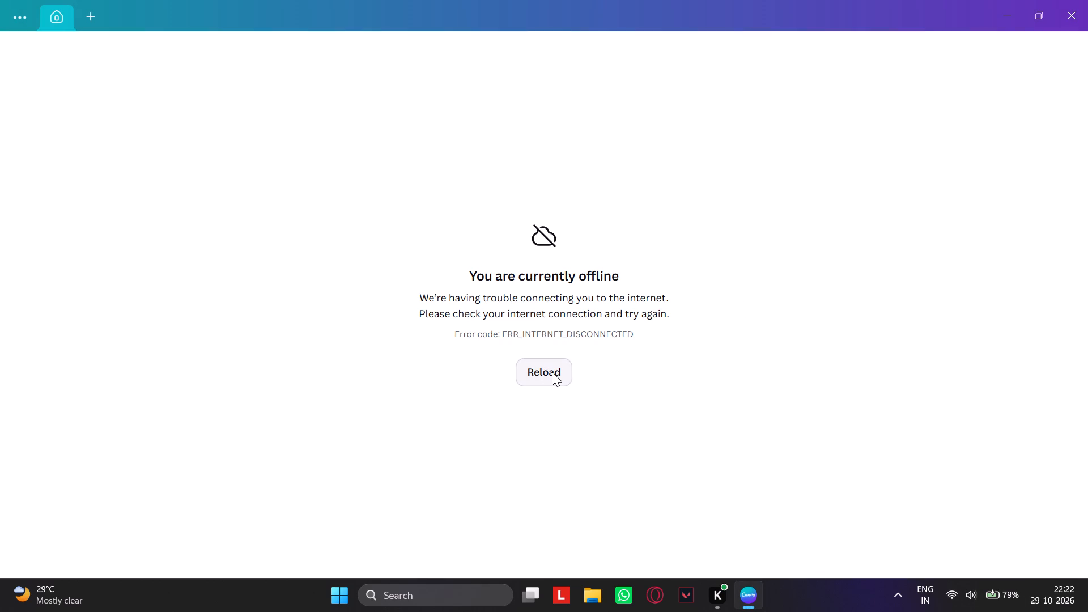
left_click(552, 372)
double_click(552, 372)
left_click_drag(552, 372, 527, 380)
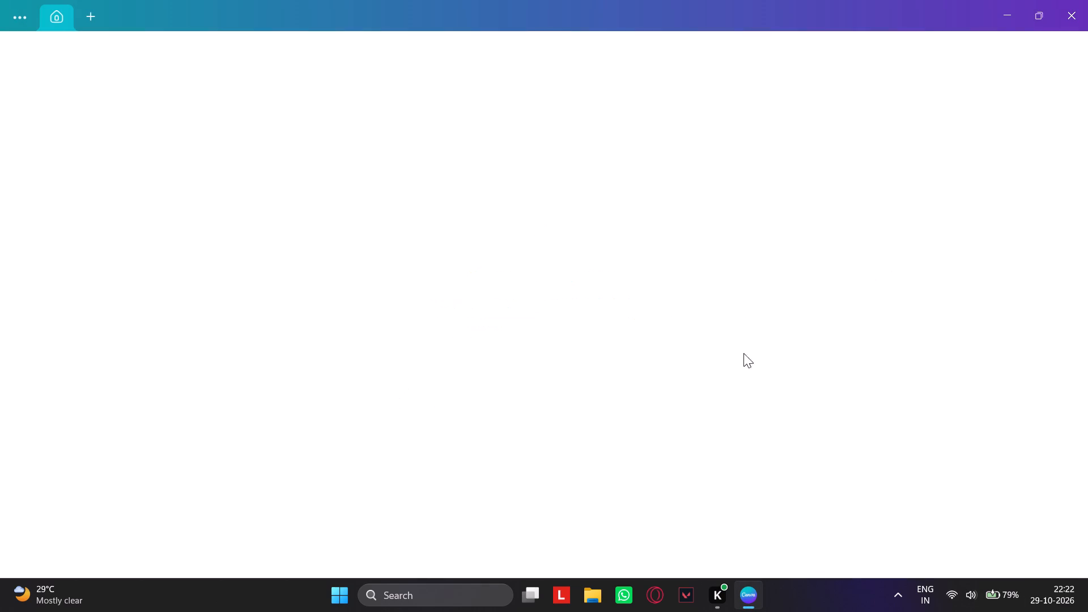
Open Canva's chooser for creating a new design.
left_click(86, 11)
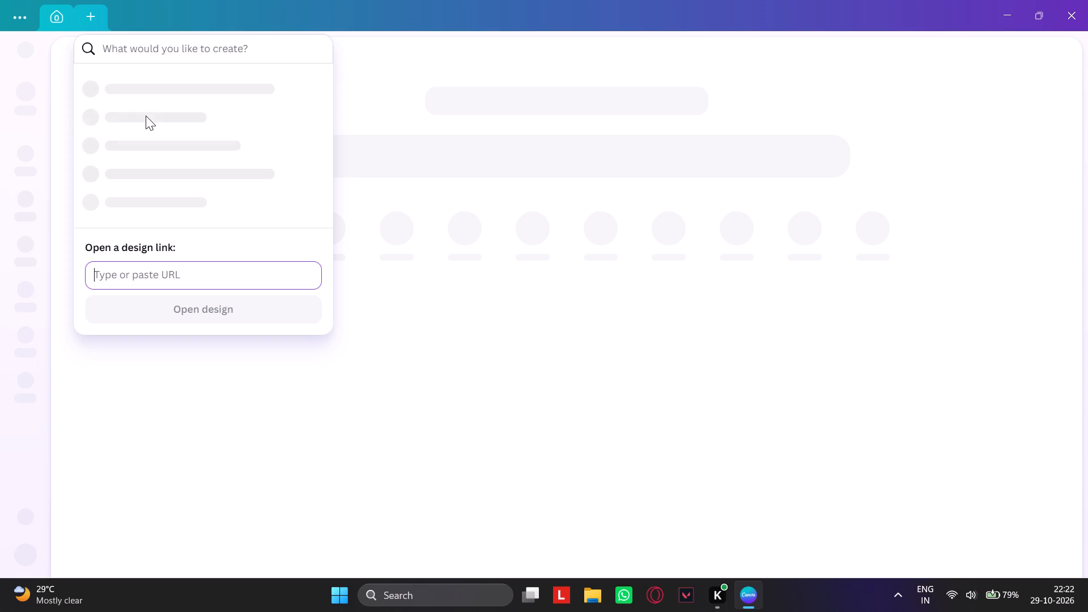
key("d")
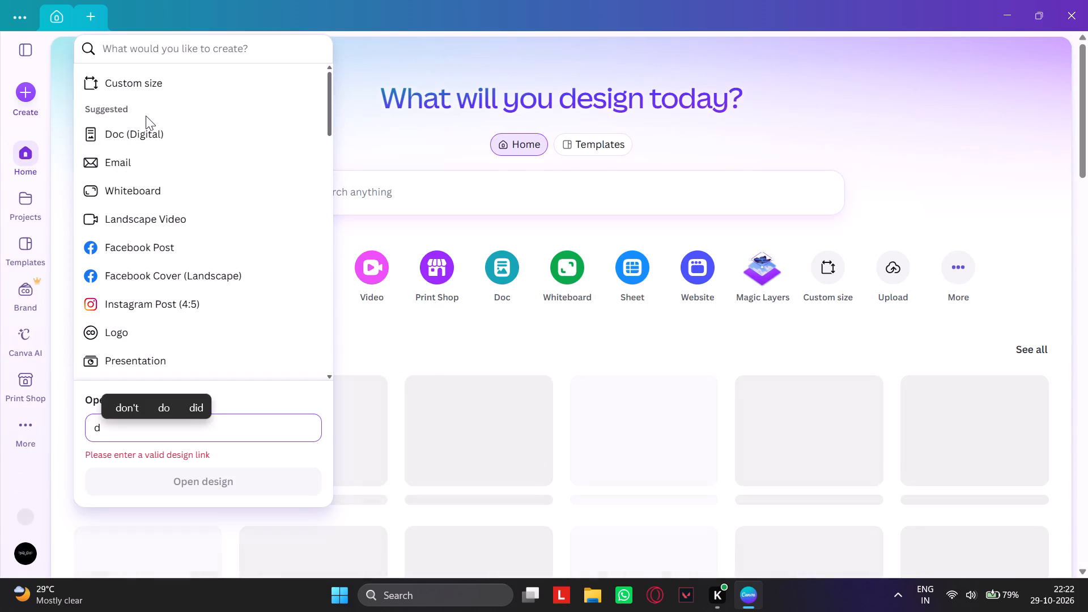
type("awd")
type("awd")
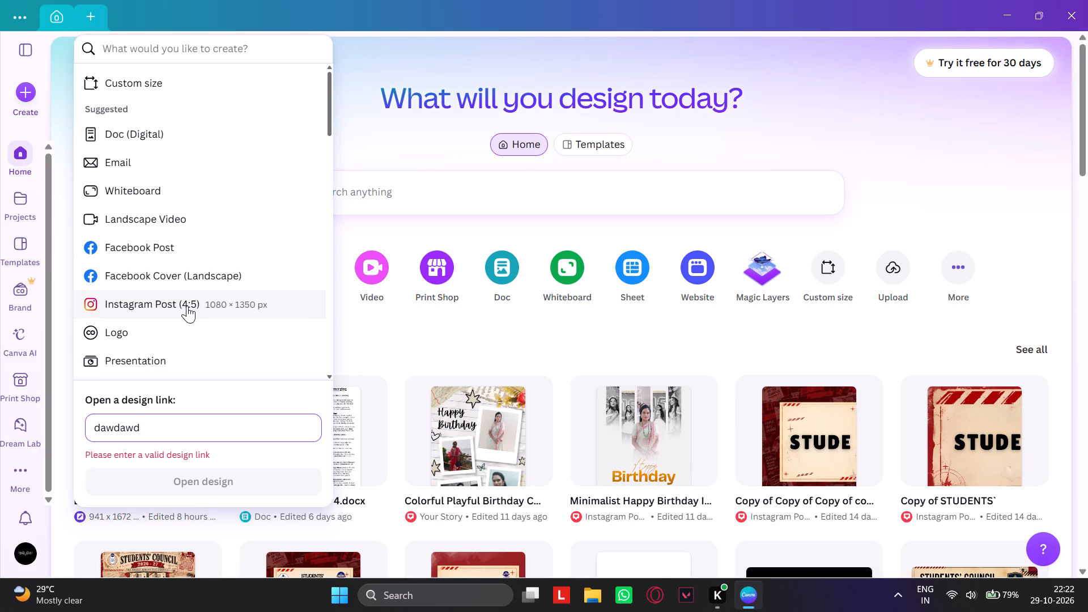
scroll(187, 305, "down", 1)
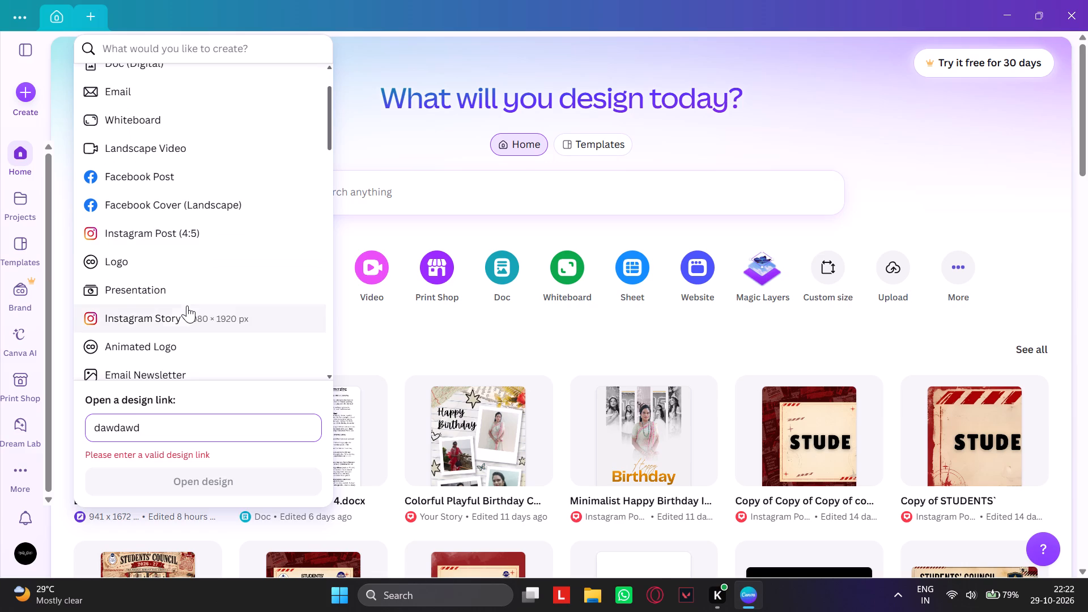
Create a new Instagram Story design at 1080 × 1920 px.
left_click(180, 315)
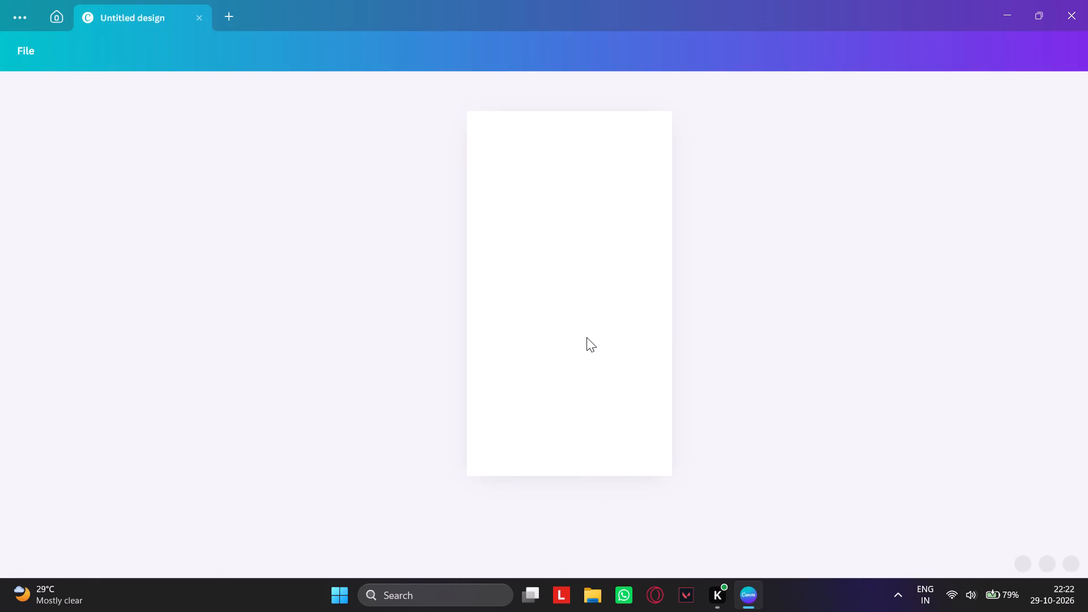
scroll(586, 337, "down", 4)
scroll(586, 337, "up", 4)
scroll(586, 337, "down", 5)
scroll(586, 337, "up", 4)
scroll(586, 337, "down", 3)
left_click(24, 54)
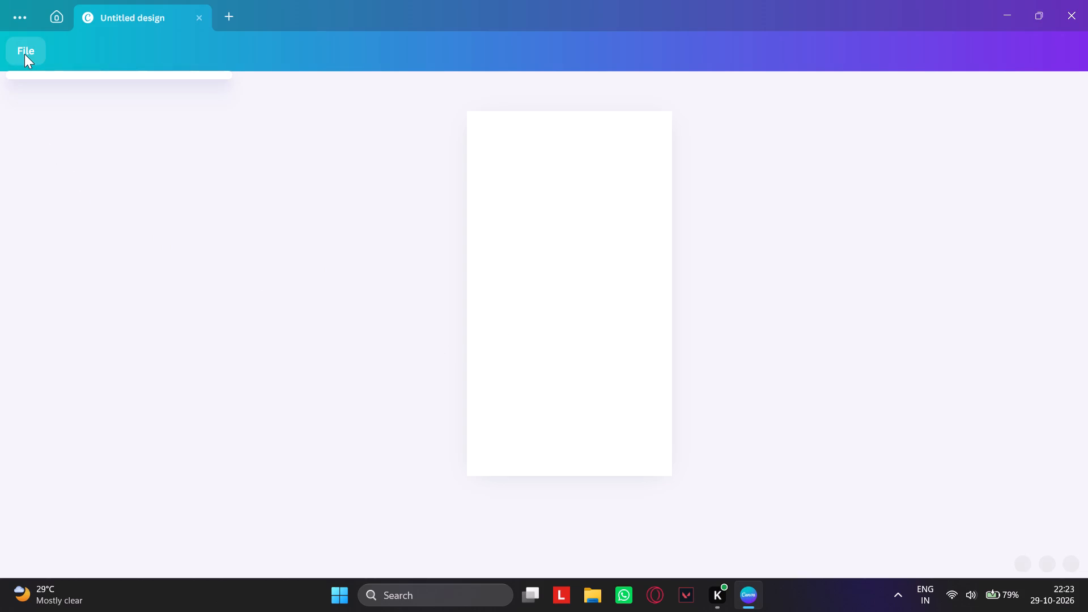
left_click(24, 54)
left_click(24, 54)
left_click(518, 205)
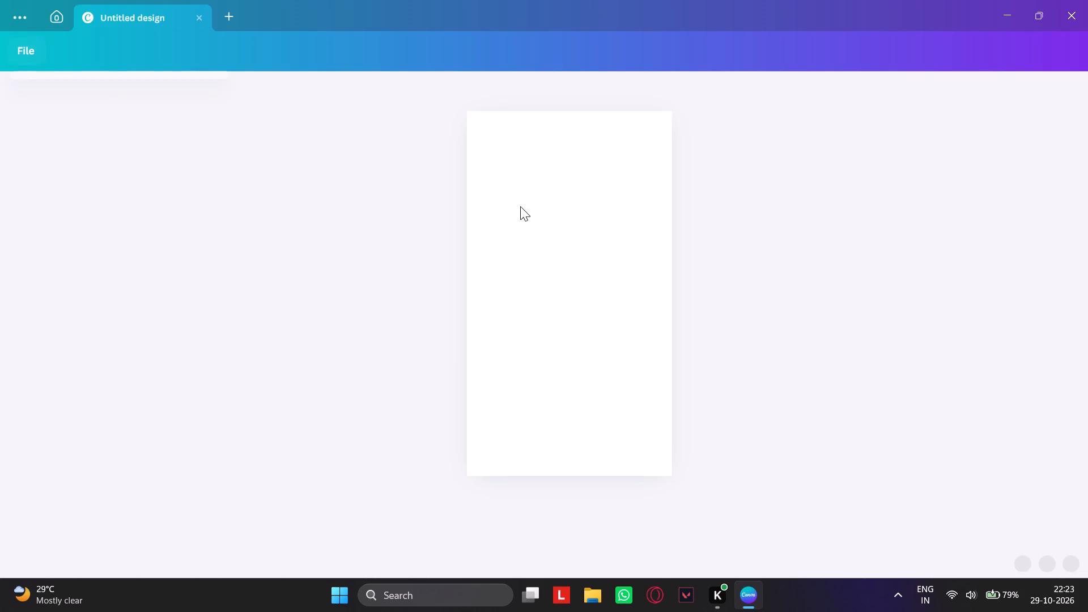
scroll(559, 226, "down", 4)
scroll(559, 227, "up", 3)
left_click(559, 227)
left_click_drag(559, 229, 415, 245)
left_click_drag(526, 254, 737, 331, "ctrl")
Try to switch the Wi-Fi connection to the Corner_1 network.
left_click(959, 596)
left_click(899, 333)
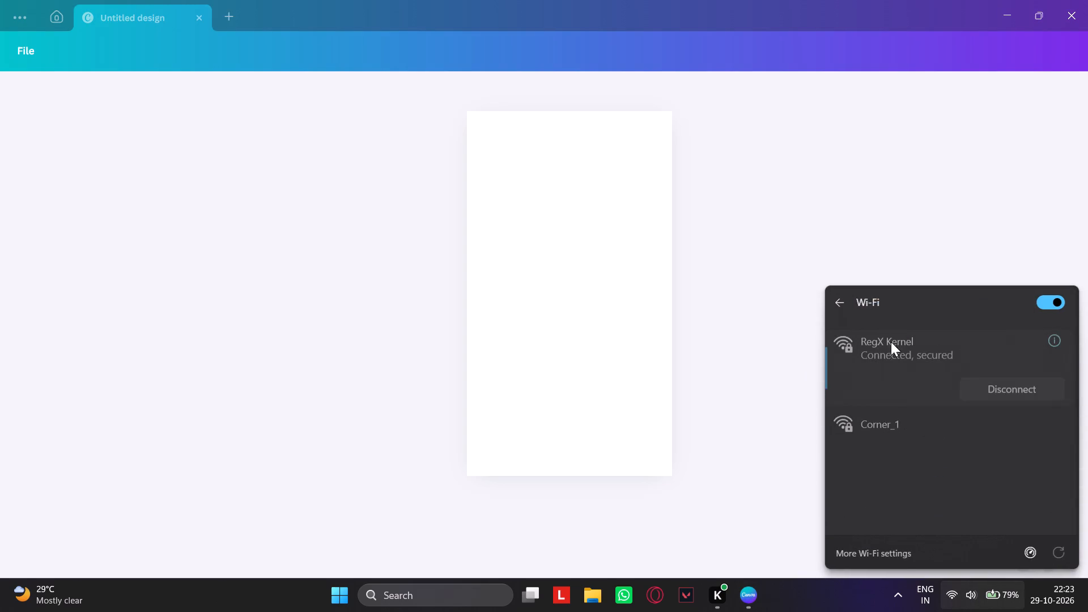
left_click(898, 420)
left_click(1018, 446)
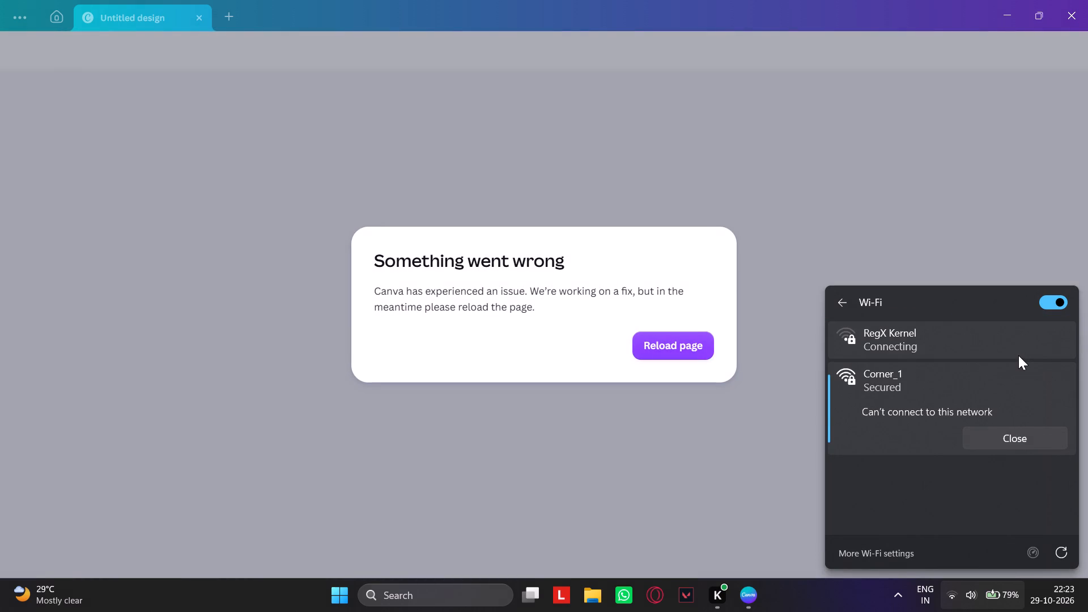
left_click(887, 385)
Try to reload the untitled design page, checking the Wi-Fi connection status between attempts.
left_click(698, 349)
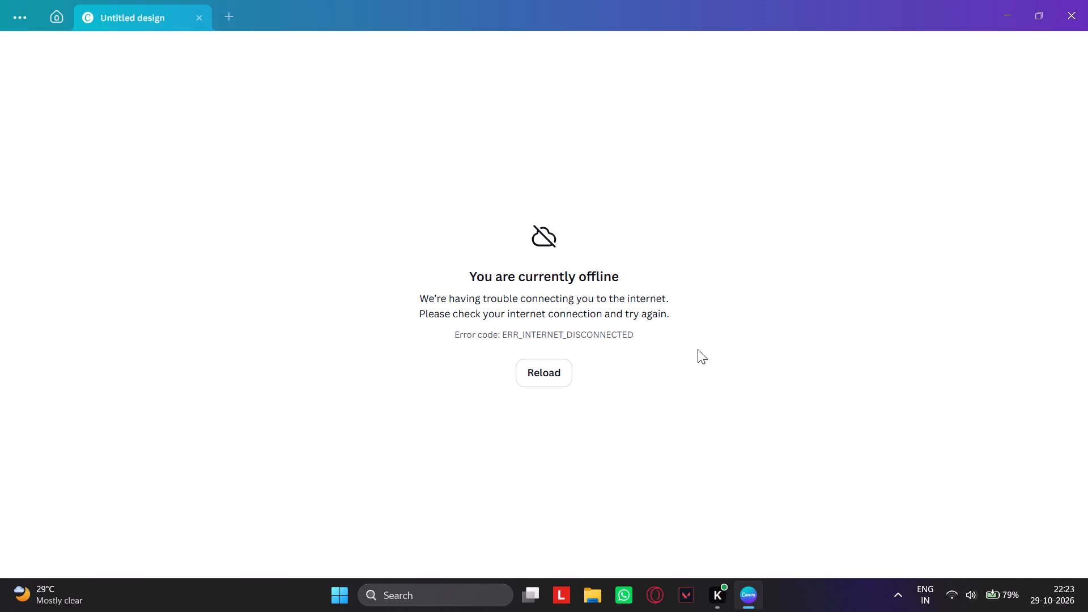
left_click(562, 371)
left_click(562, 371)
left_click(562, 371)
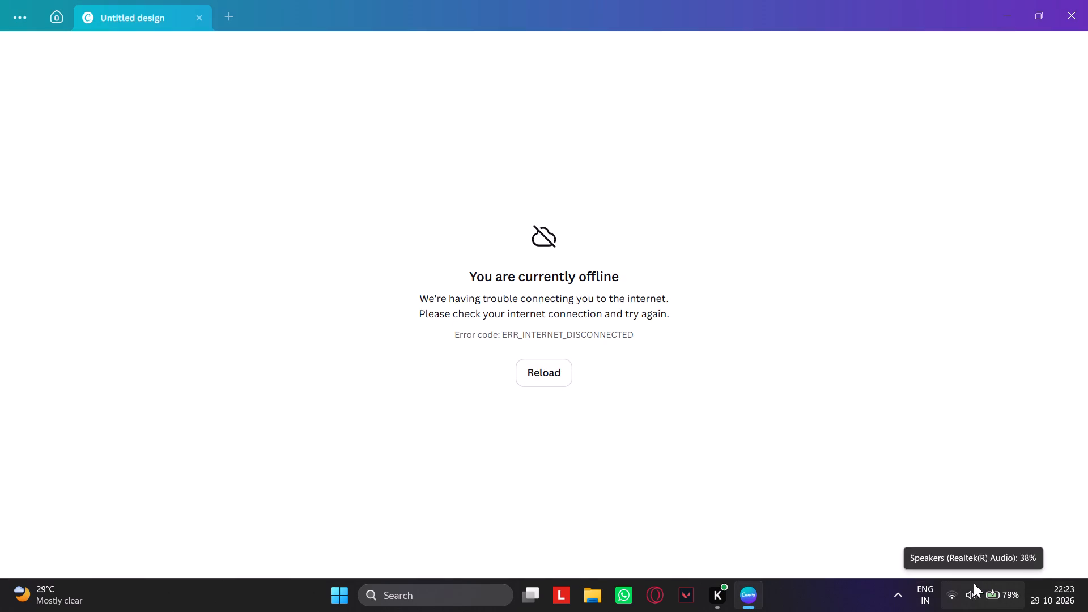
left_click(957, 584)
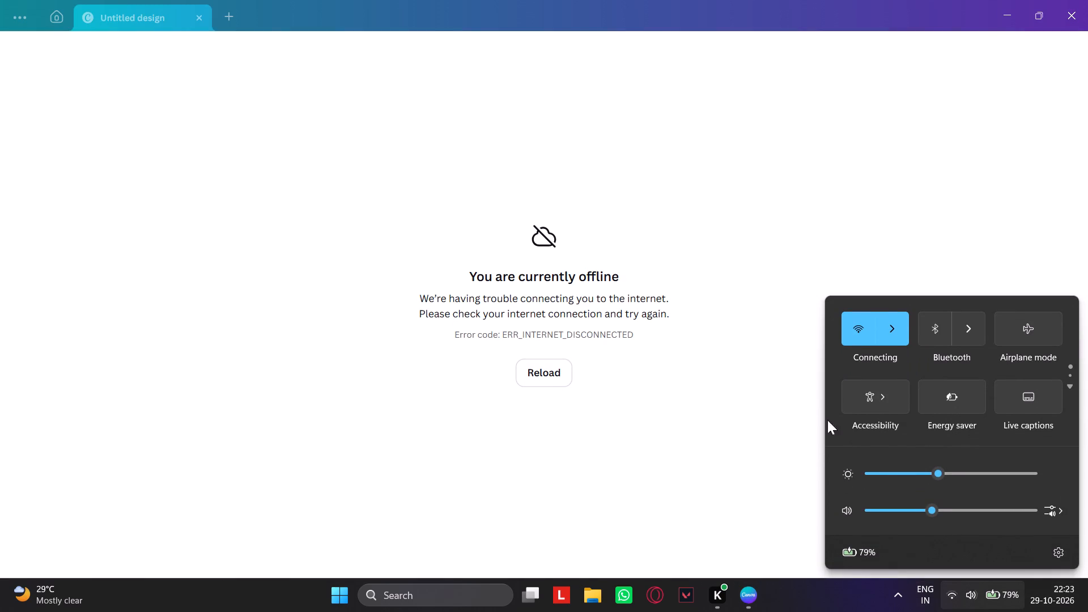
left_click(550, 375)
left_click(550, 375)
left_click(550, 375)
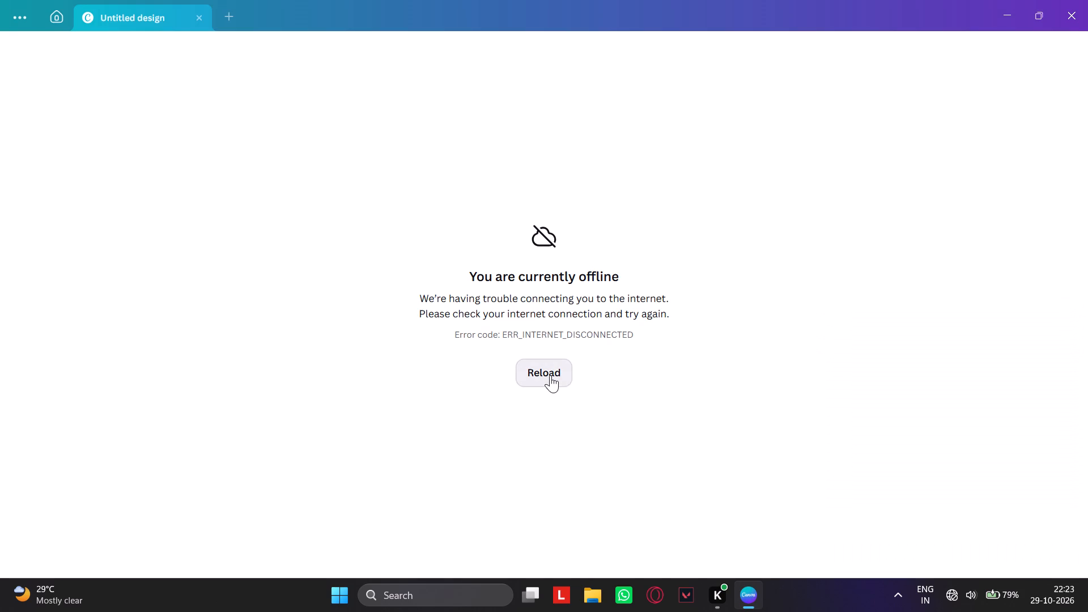
Try again to connect to the Corner_1 Wi-Fi network and reload the design page.
left_click(947, 594)
left_click(898, 331)
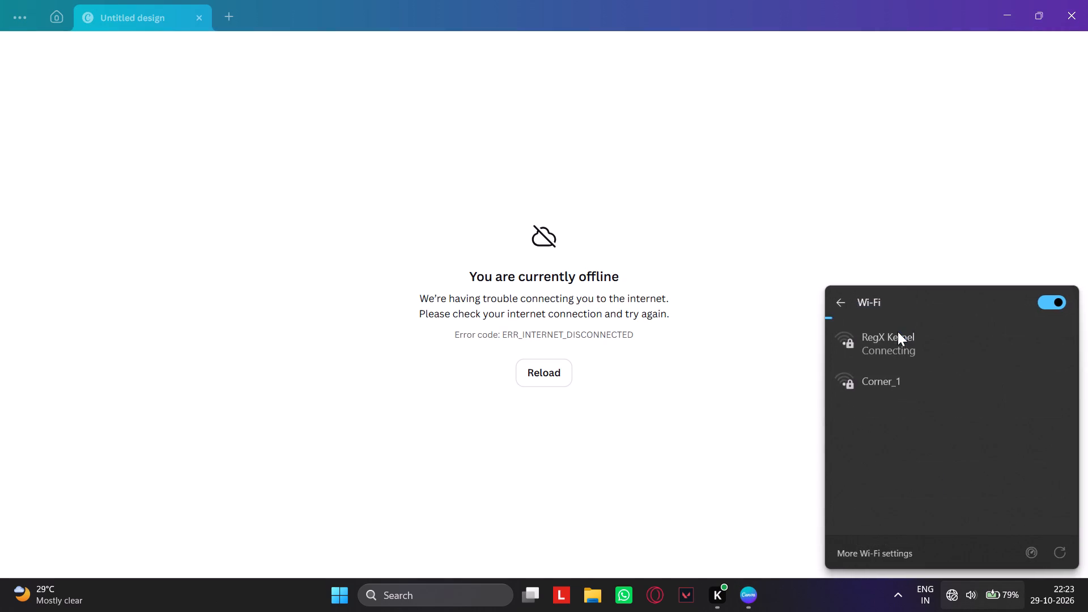
left_click(898, 331)
left_click(968, 396)
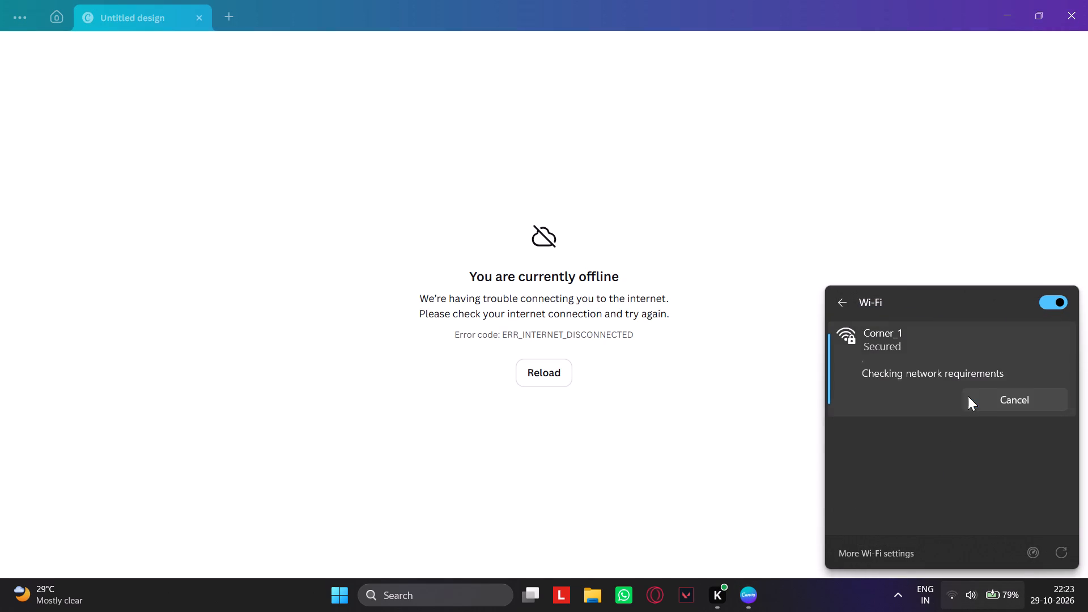
left_click(558, 375)
Go to Windows Update in the Settings app and open the optional updates page for the 2026-10 Preview Update.
left_click(347, 592)
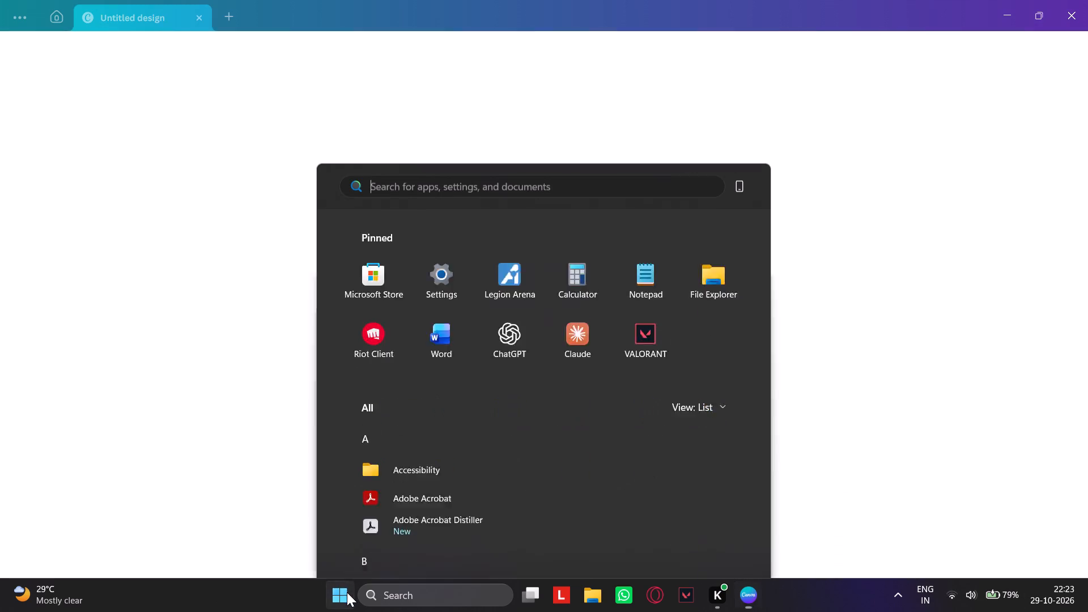
left_click(457, 180)
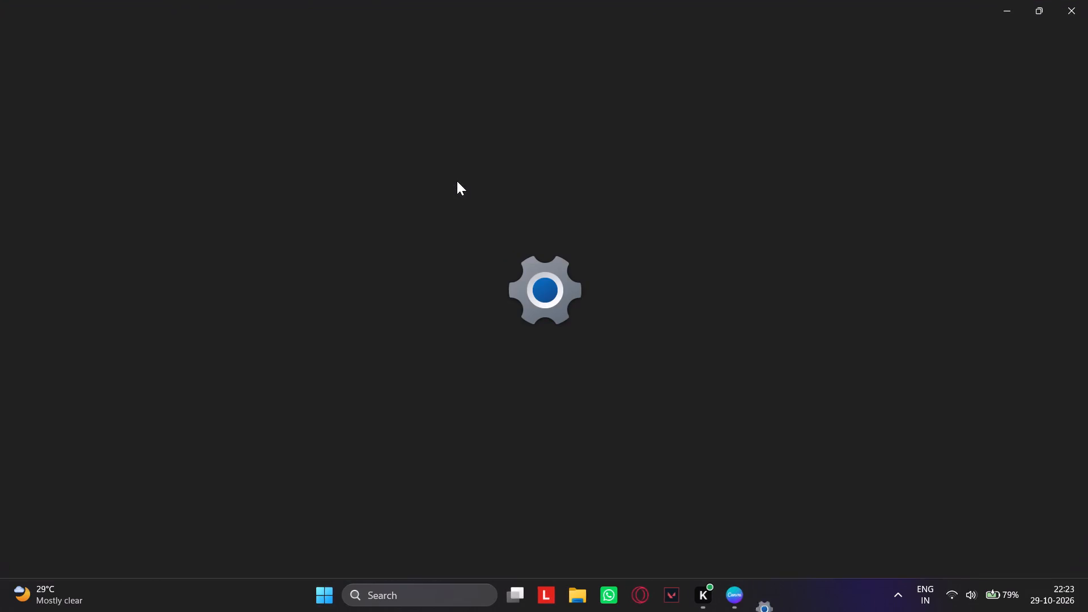
left_click(95, 418)
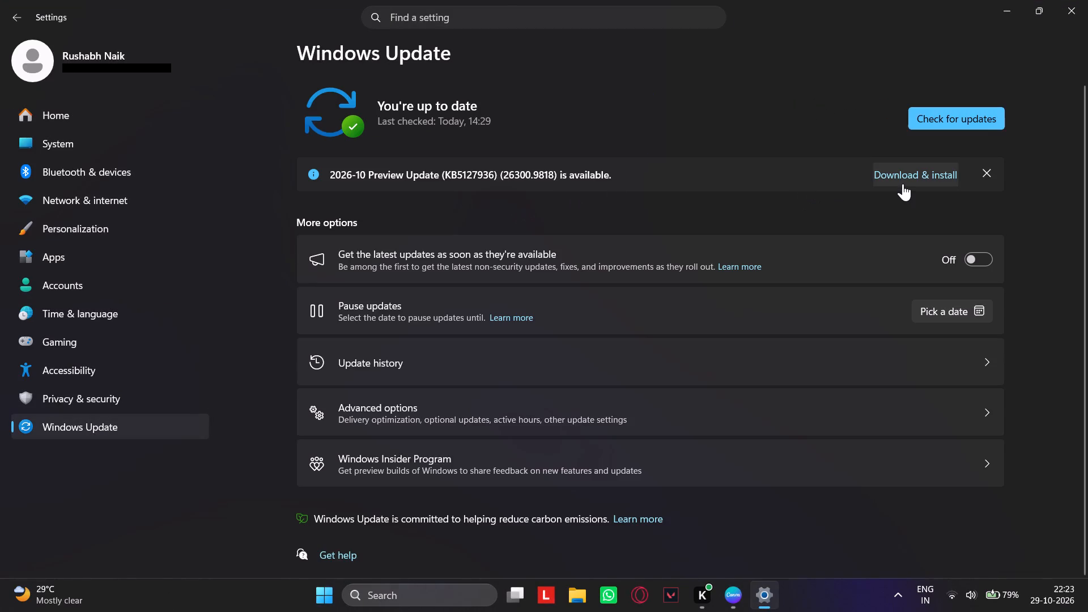
left_click(590, 184)
In Windows Settings, open the optional updates in Windows Update's advanced options and examine the Windows updates list.
left_click(396, 426)
left_click(376, 403)
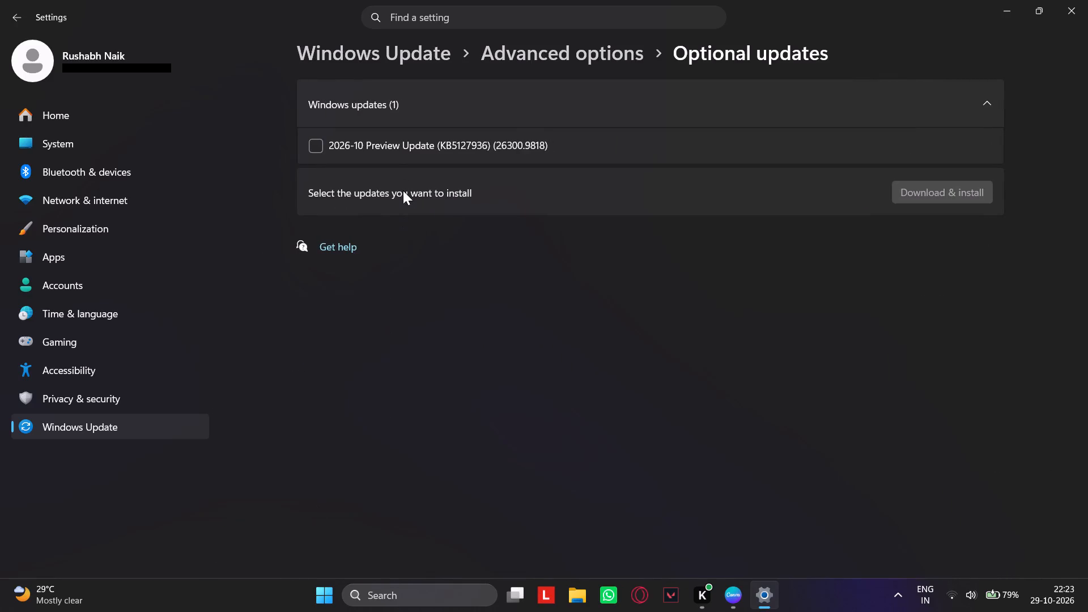
left_click(403, 190)
left_click(448, 104)
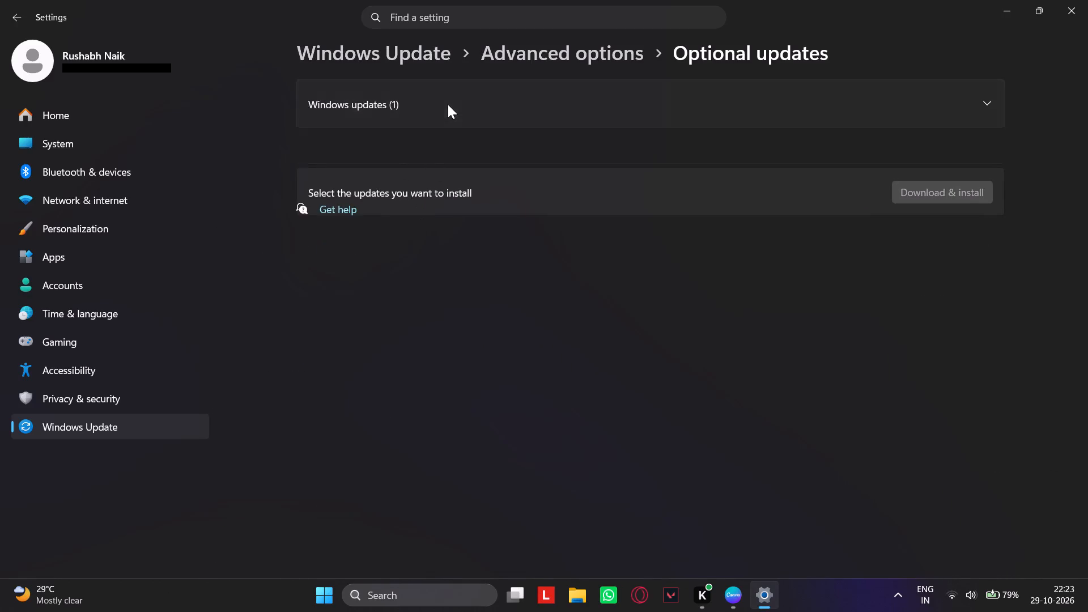
left_click(448, 104)
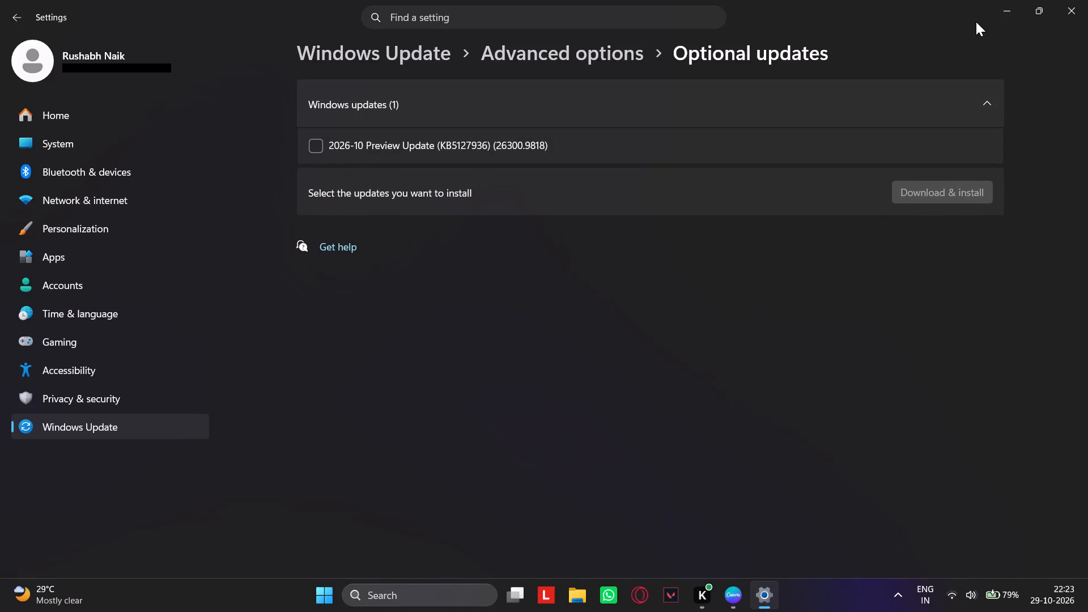
Close Windows Settings and return to the untitled design in Canva.
left_click(1070, 12)
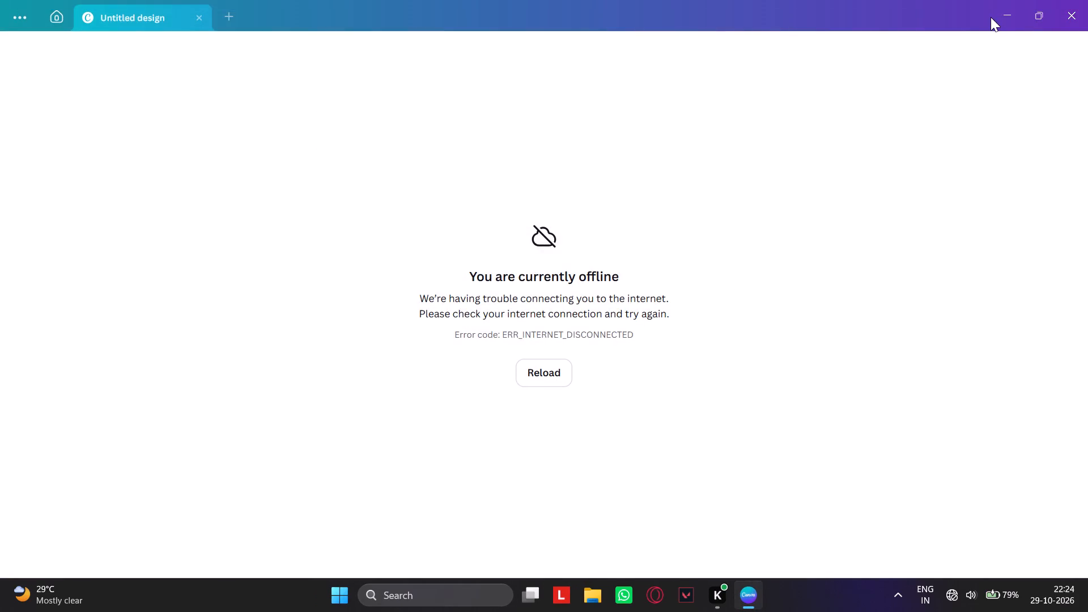
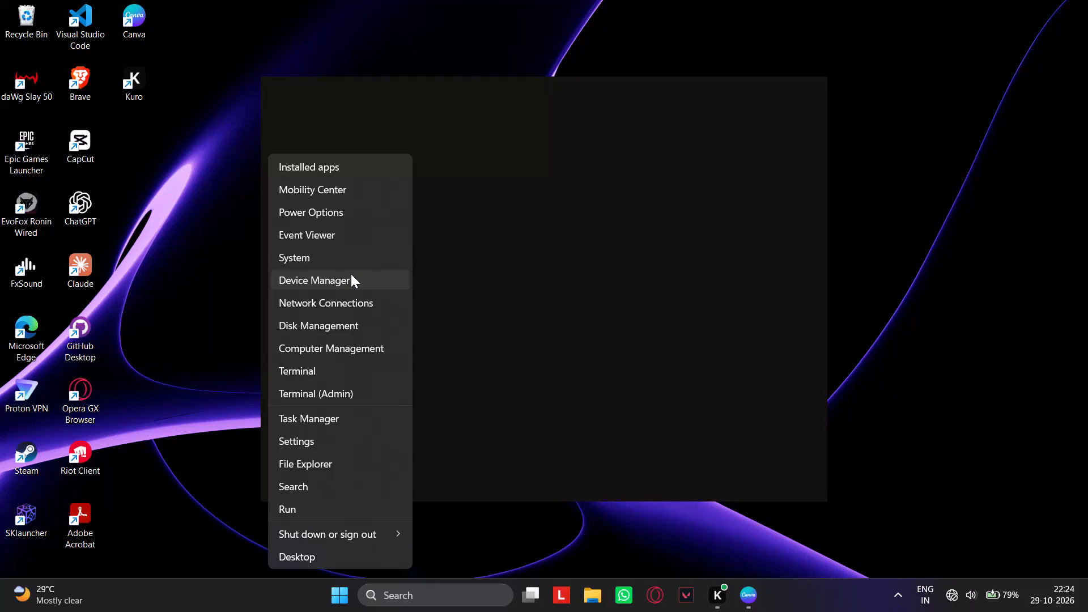
Open the Windows Device Manager.
left_click(351, 282)
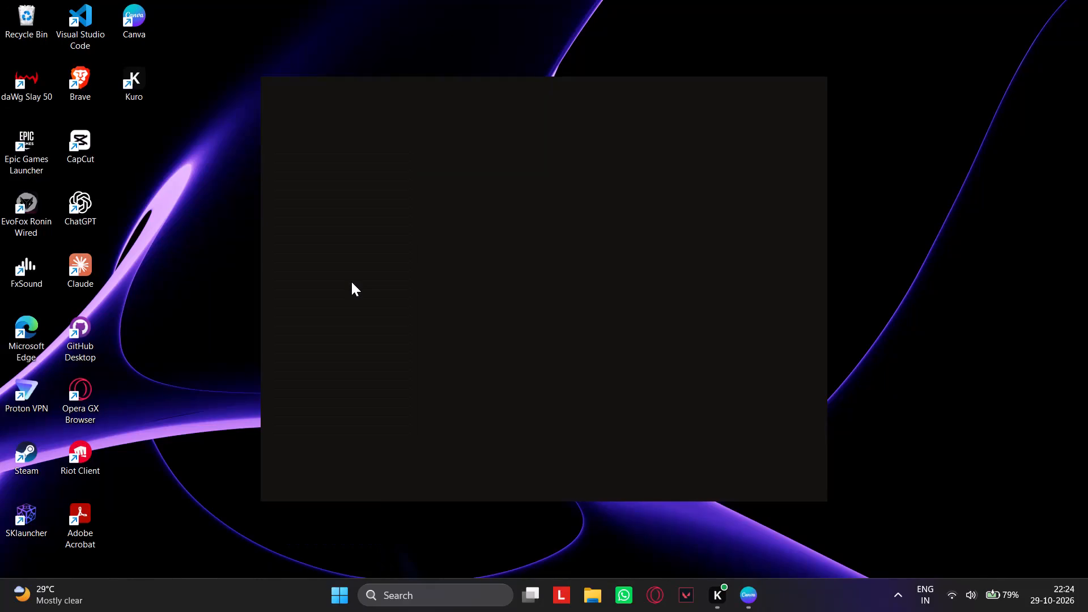
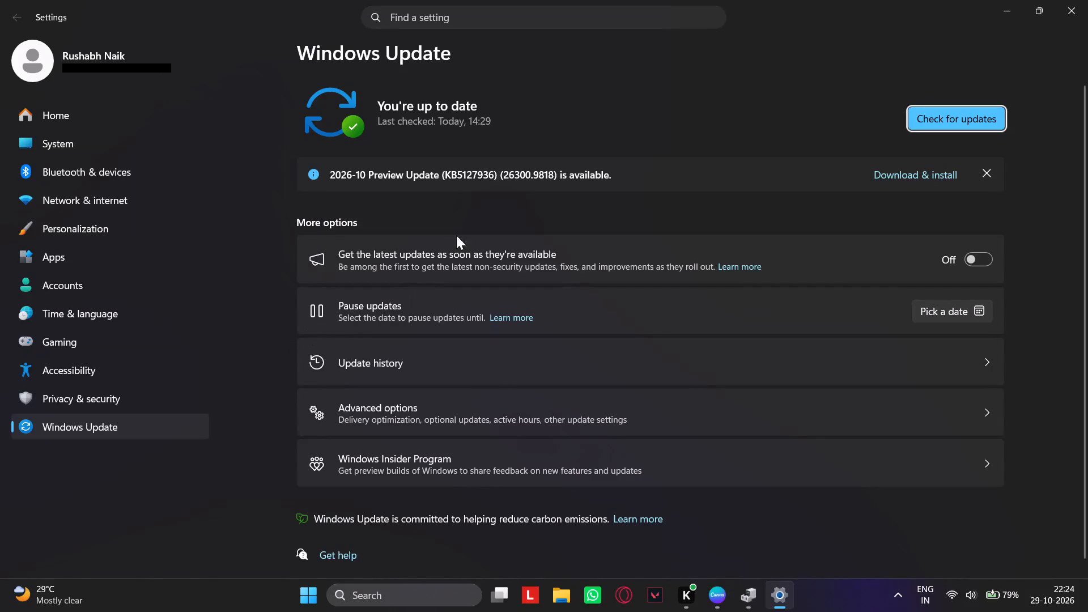
Examine the Windows Update history, including feature and quality updates, and close Settings.
left_click(749, 374)
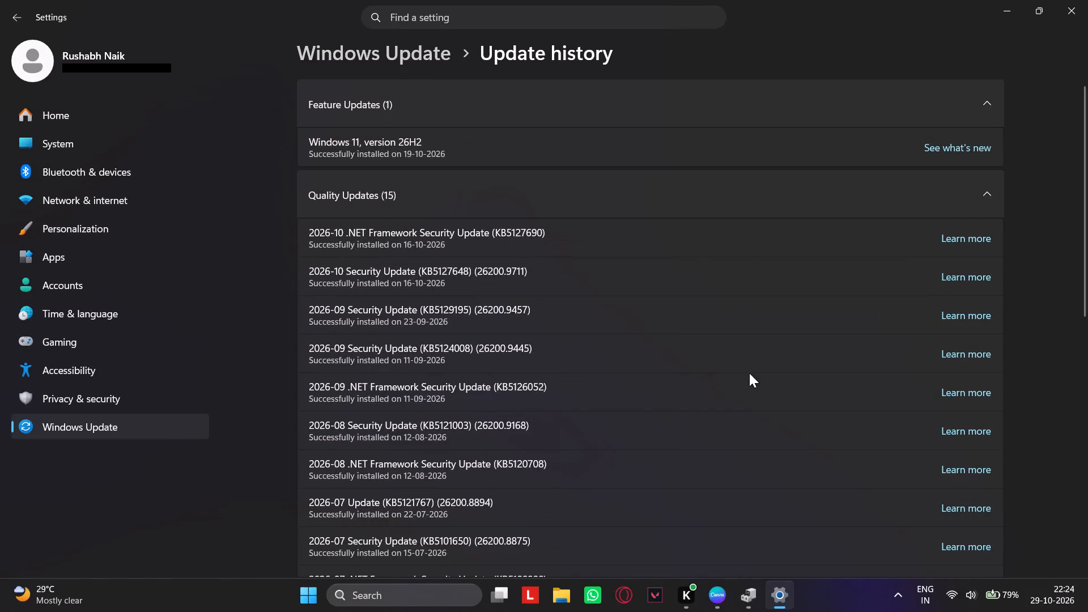
left_click(1087, 0)
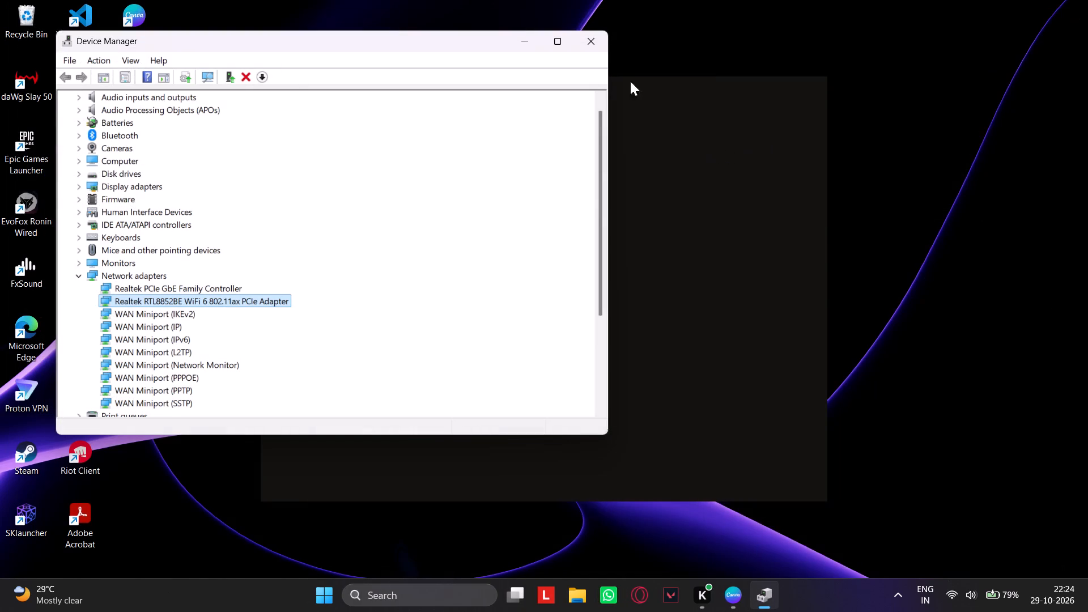
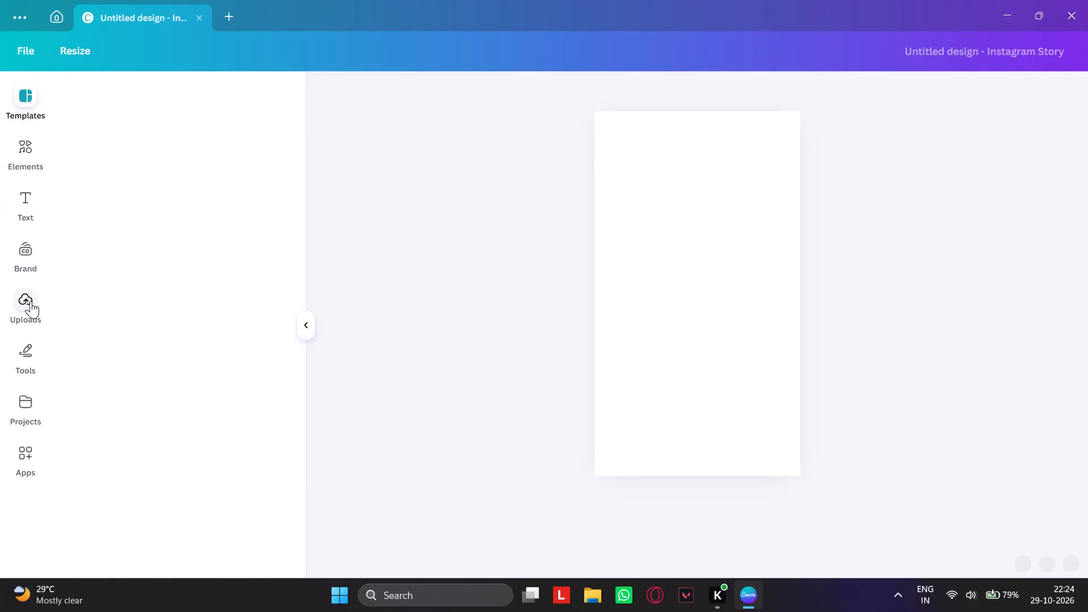
Check whether the Uploads and Elements content loads for the Instagram Story design.
left_click(32, 306)
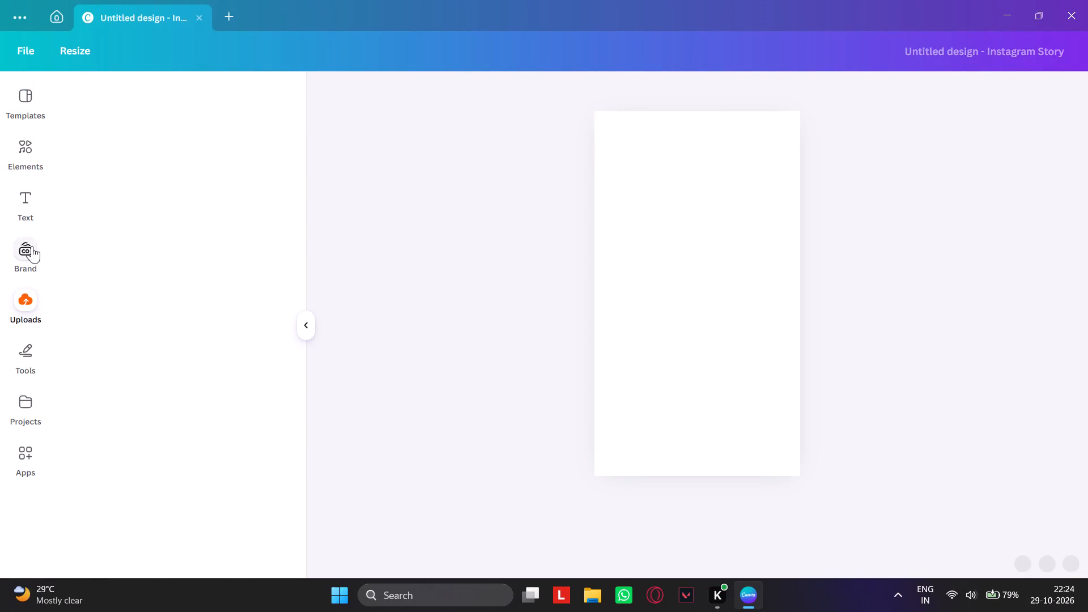
left_click(30, 178)
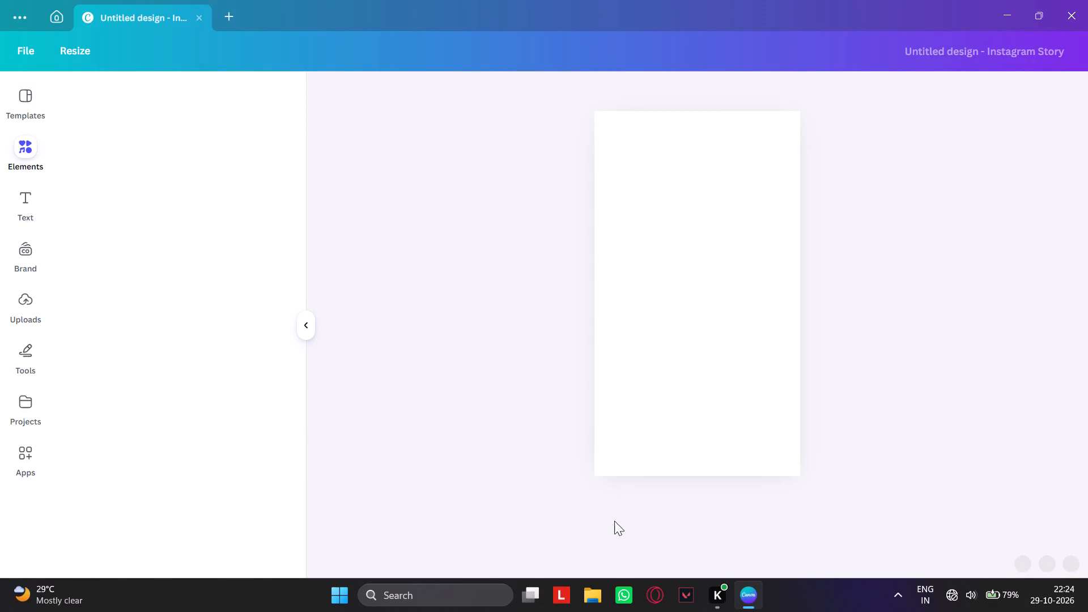
Open the list of available Wi-Fi networks and rescan for networks in range.
left_click(942, 592)
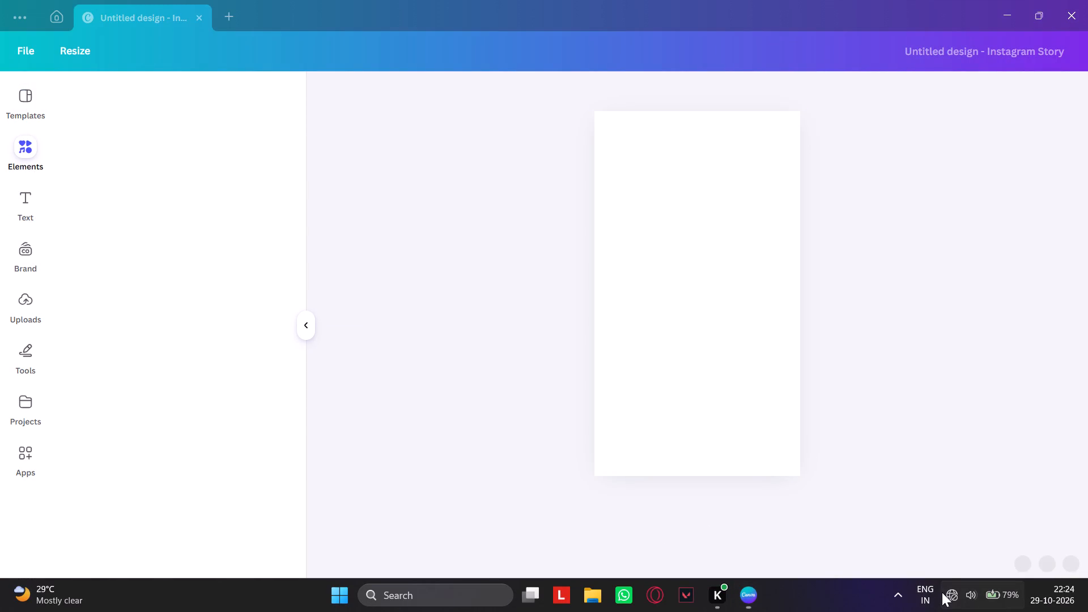
left_click(954, 588)
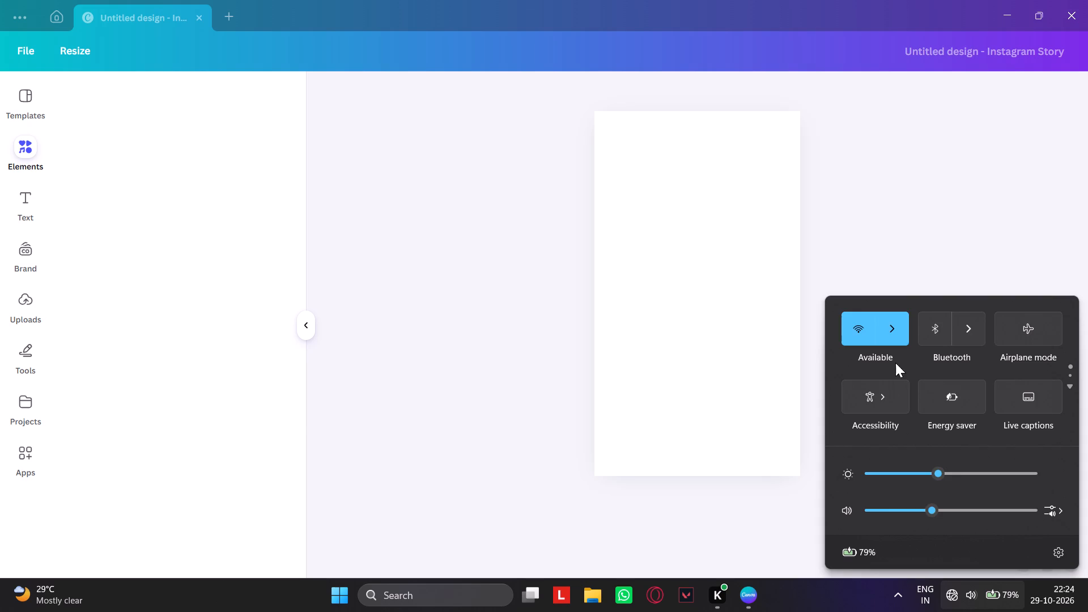
left_click(895, 329)
left_click(1063, 549)
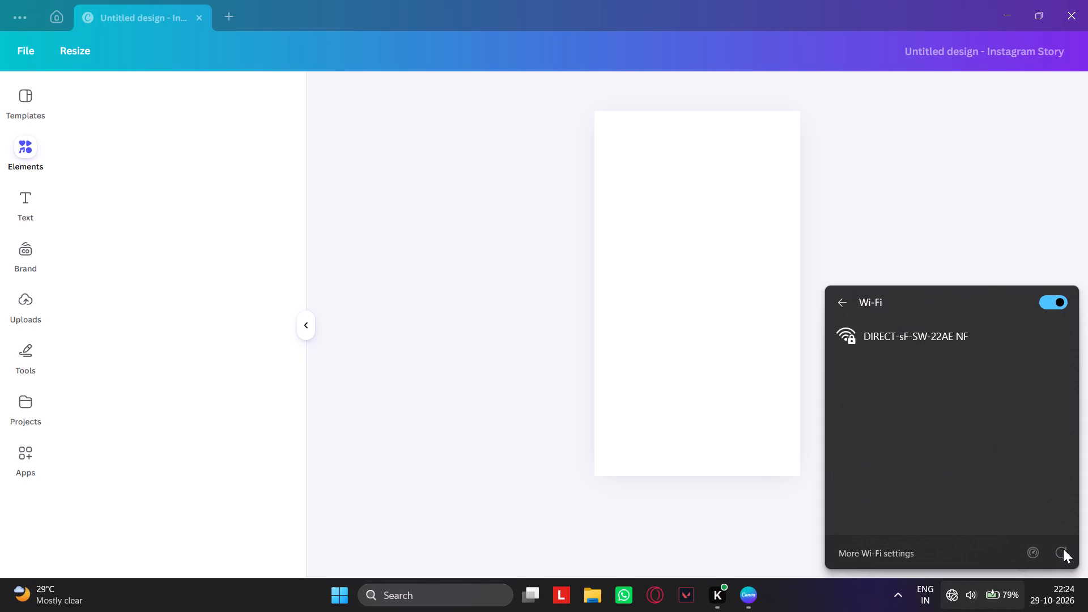
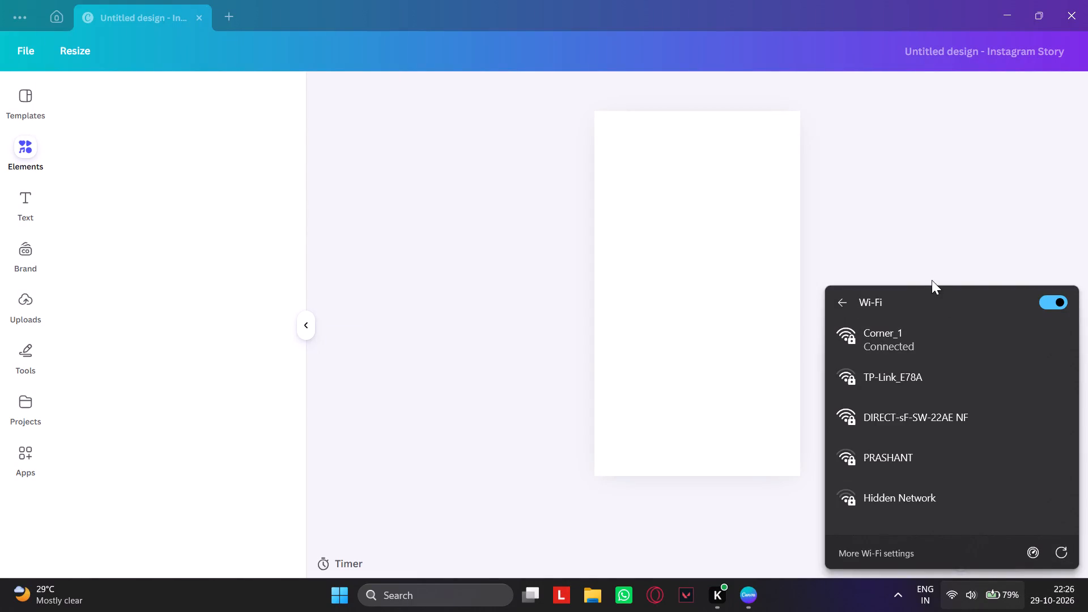
Close the Wi-Fi network list and reopen Elements in the untitled Instagram Story design to check whether its content loads.
left_click(938, 262)
double_click(33, 151)
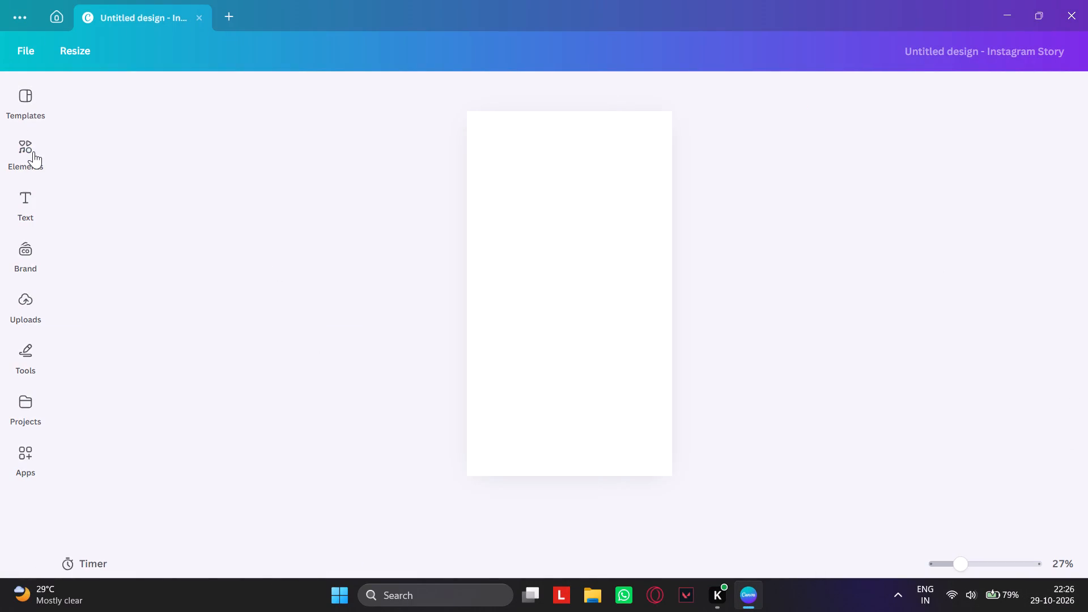
double_click(33, 151)
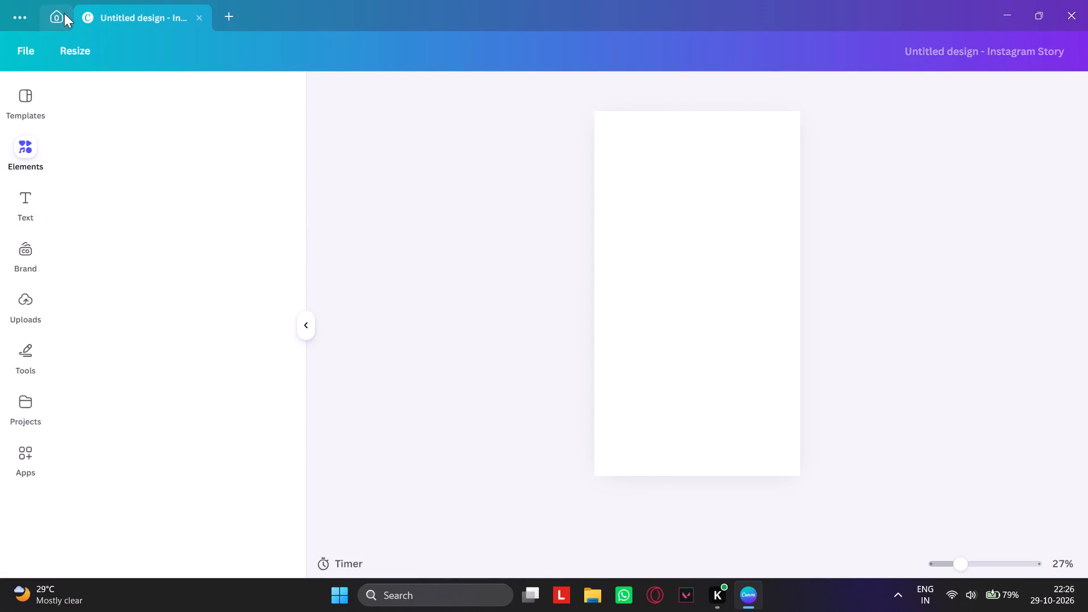
left_click(60, 10)
left_click(127, 14)
left_click(25, 144)
left_click(31, 152)
scroll(101, 163, "down", 1)
scroll(311, 325, "down", 4)
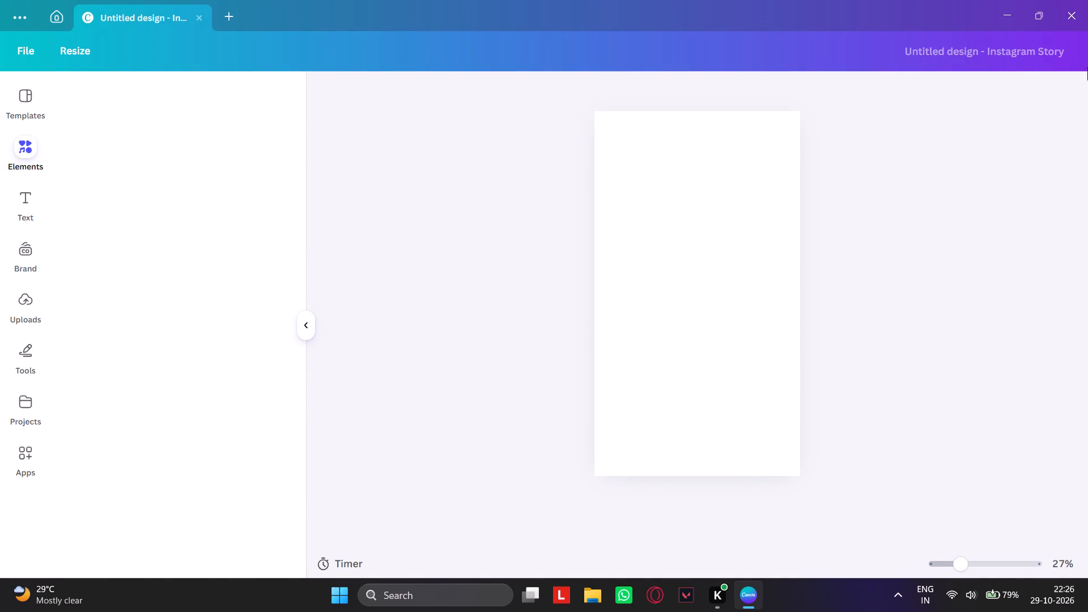
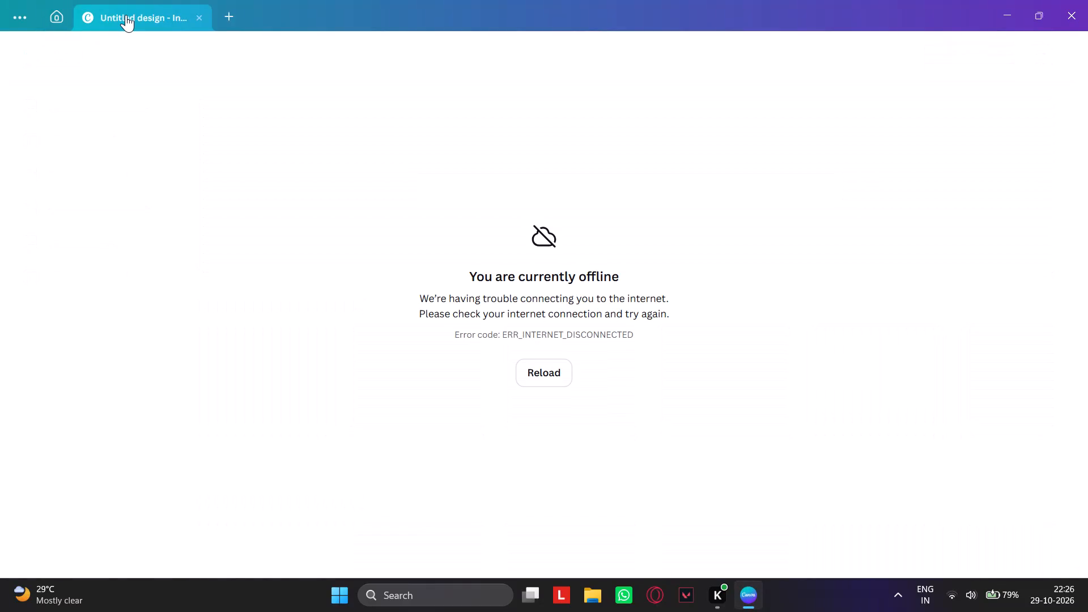
Refresh the list of available Wi-Fi networks and connect to the RegX Kernel network.
left_click(951, 601)
left_click(903, 328)
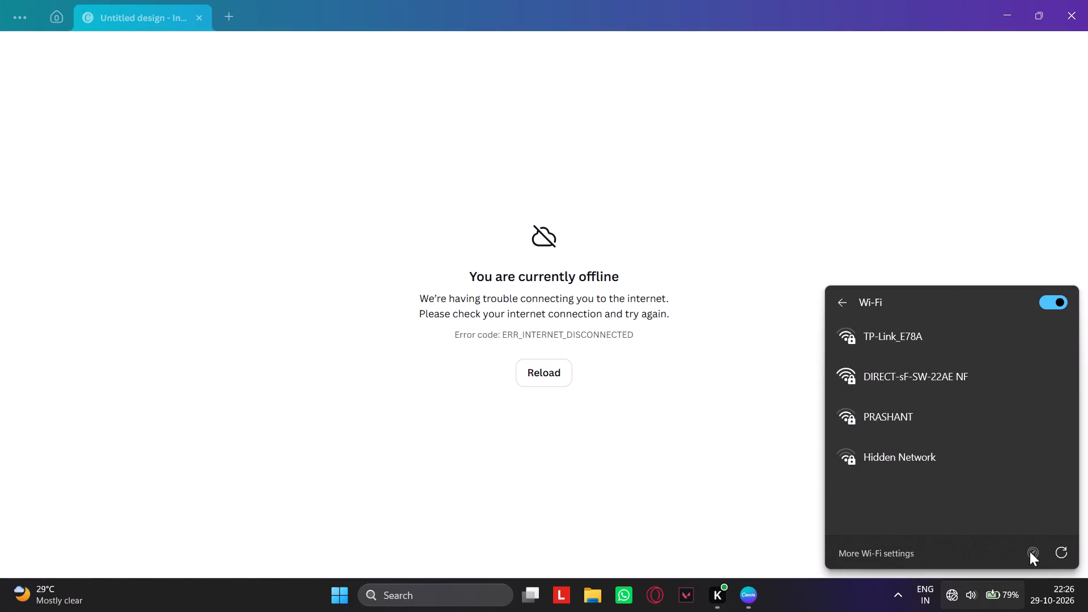
left_click(1067, 557)
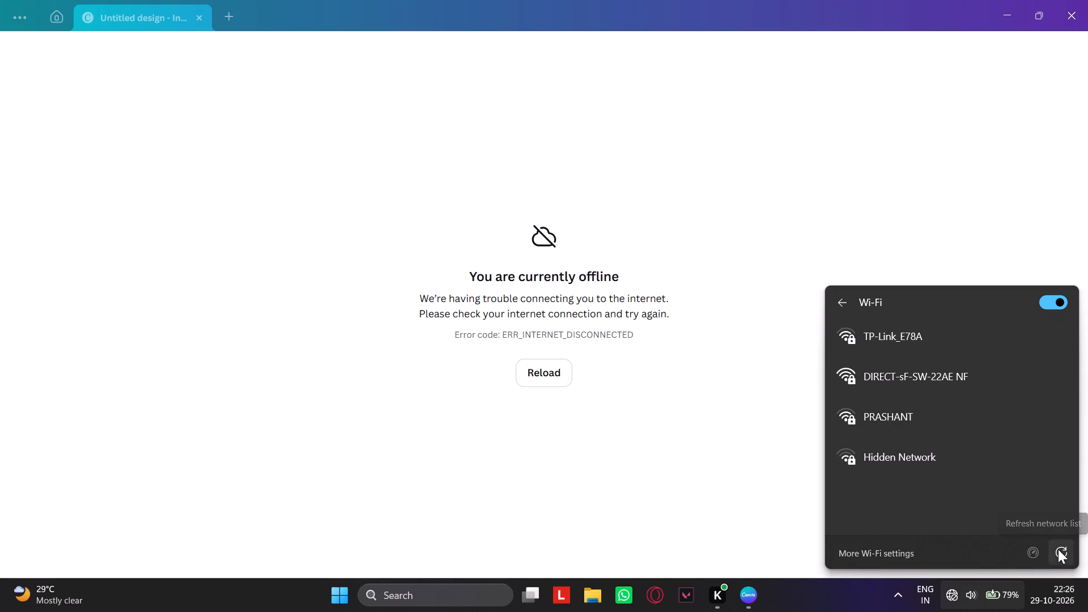
left_click(1058, 549)
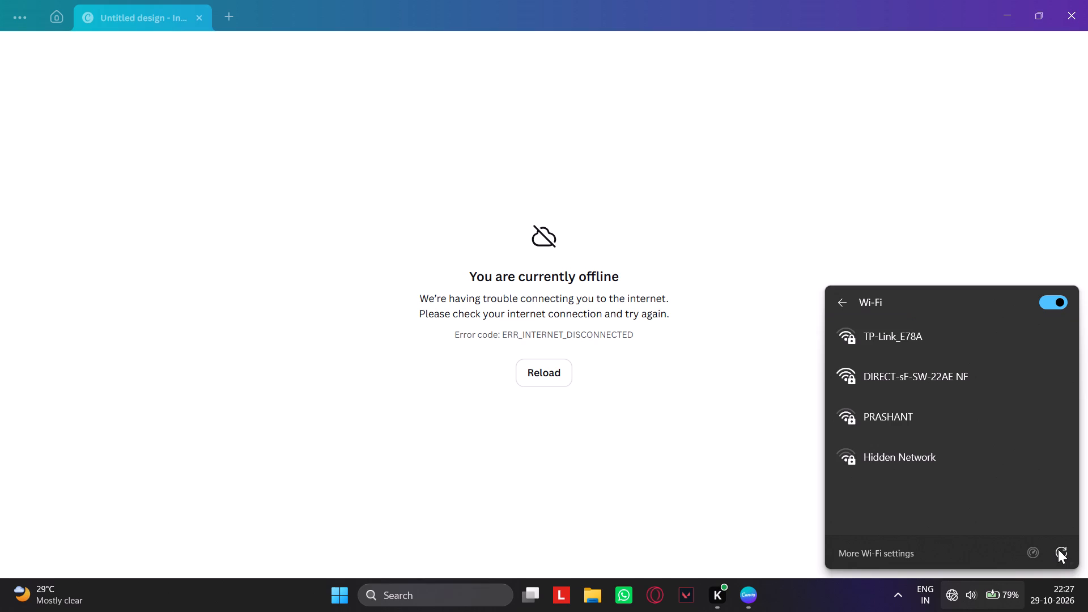
left_click(1068, 545)
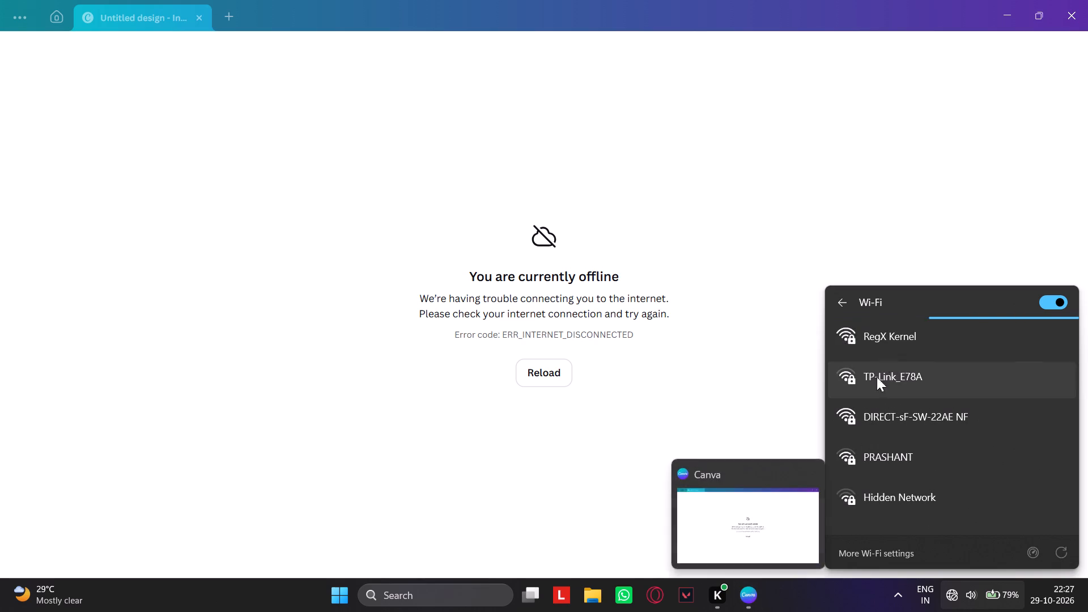
left_click(885, 354)
left_click(968, 398)
left_click(658, 370)
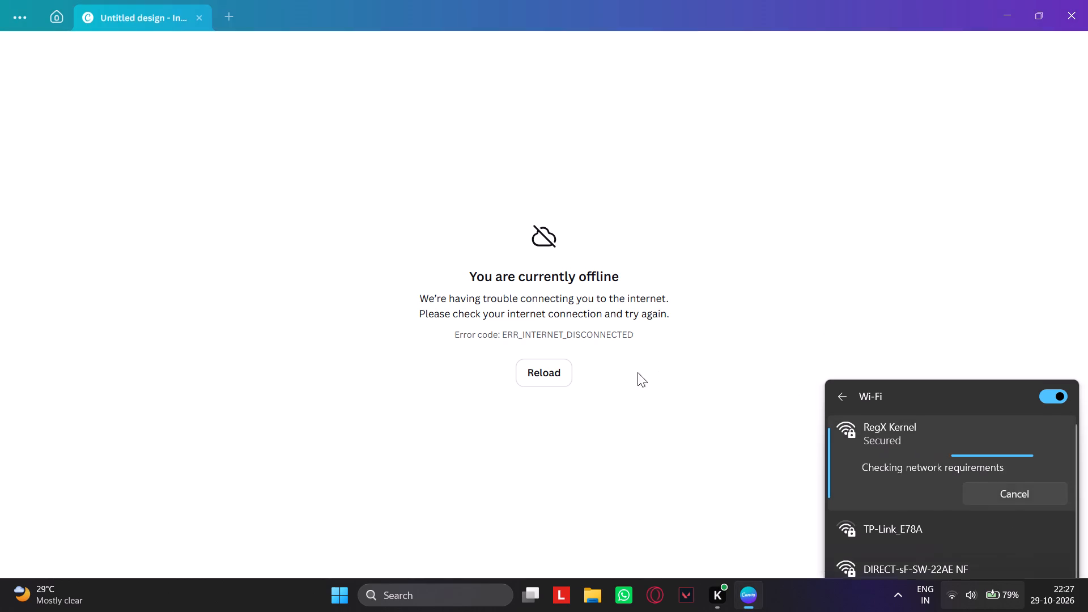
Reload the offline Instagram Story design so the editor loads again.
left_click(535, 378)
left_click(535, 378)
left_click(535, 378)
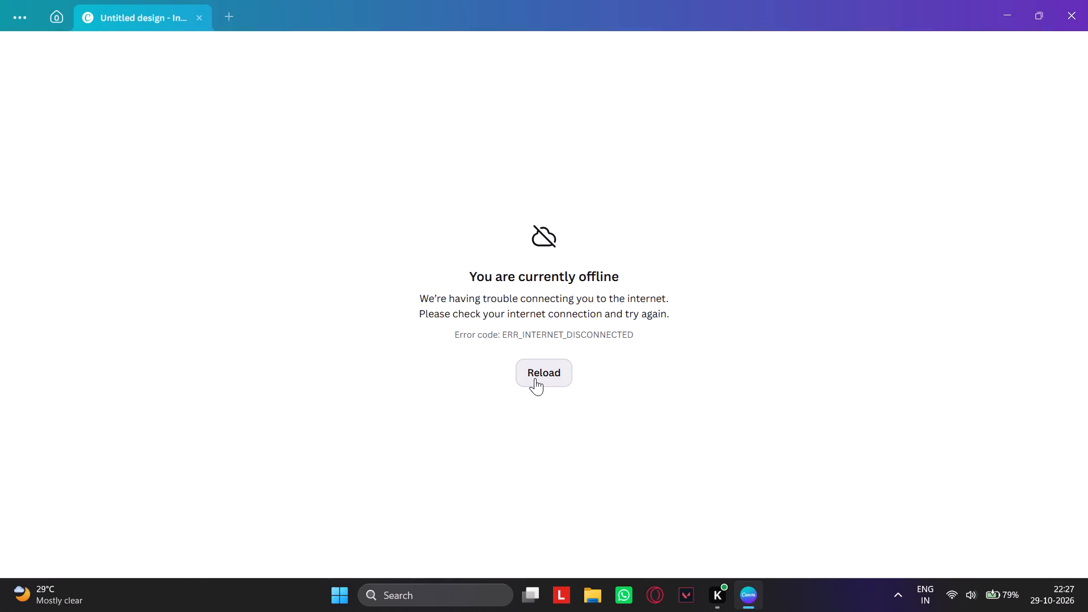
triple_click(535, 378)
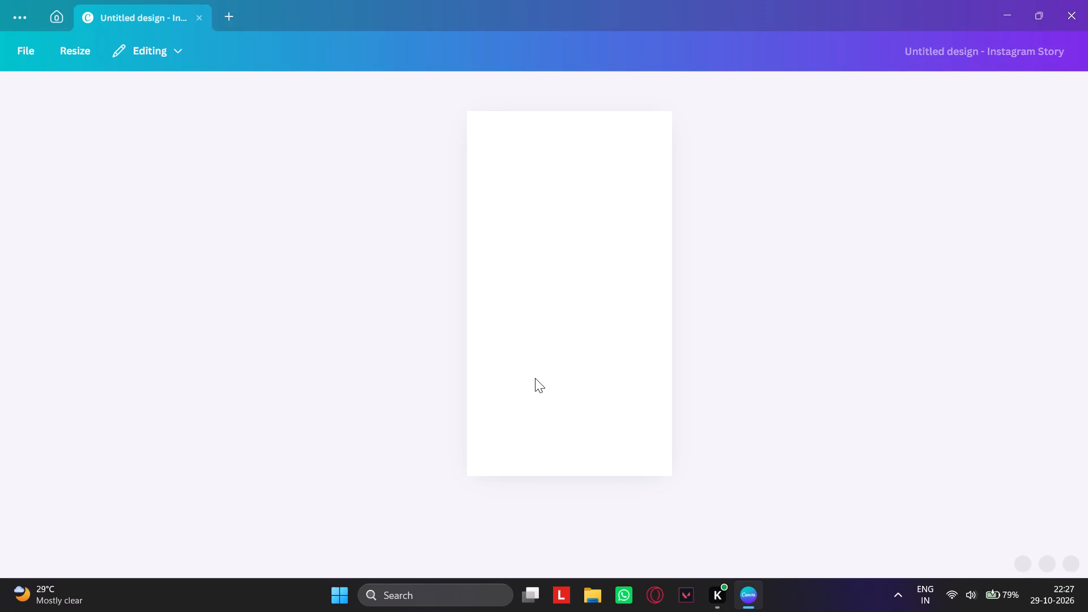
Browse the full set of recently used elements and add the red ribbon banner to the blank page.
left_click(19, 161)
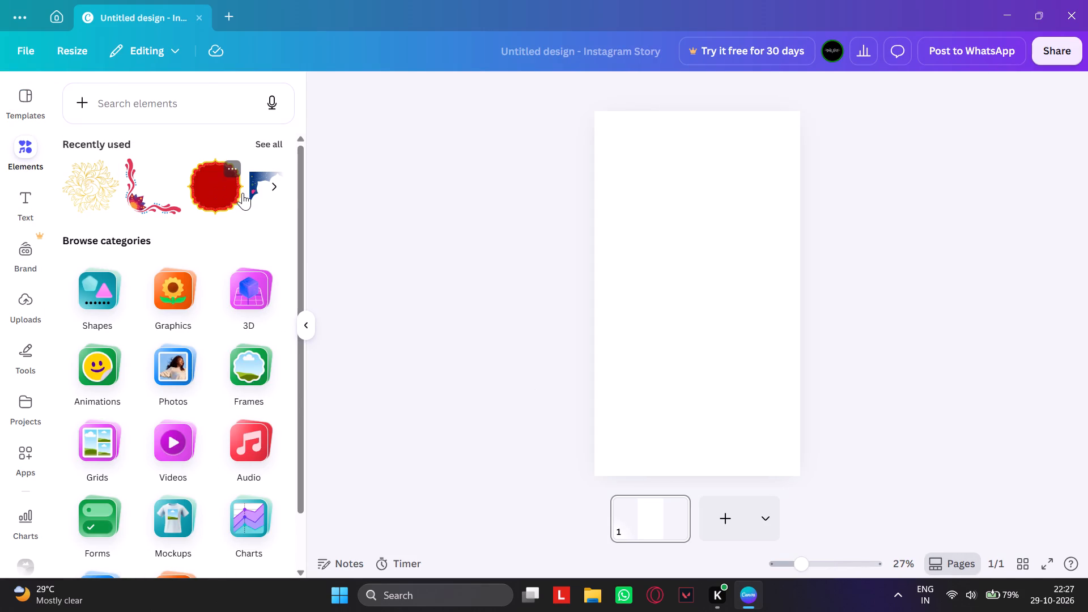
left_click(277, 194)
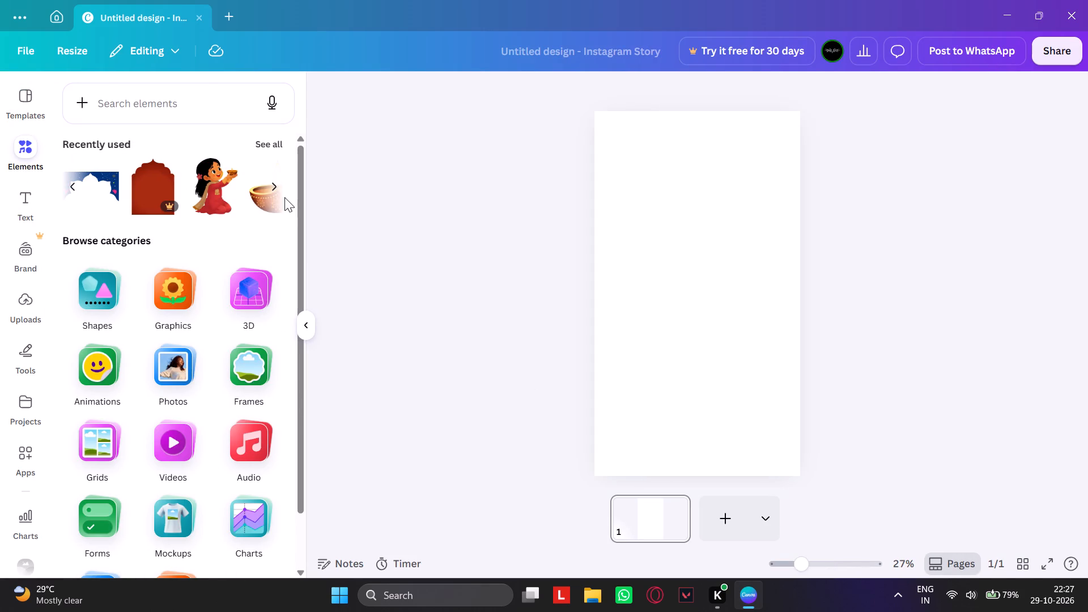
left_click(269, 186)
left_click(269, 186)
left_click(269, 186)
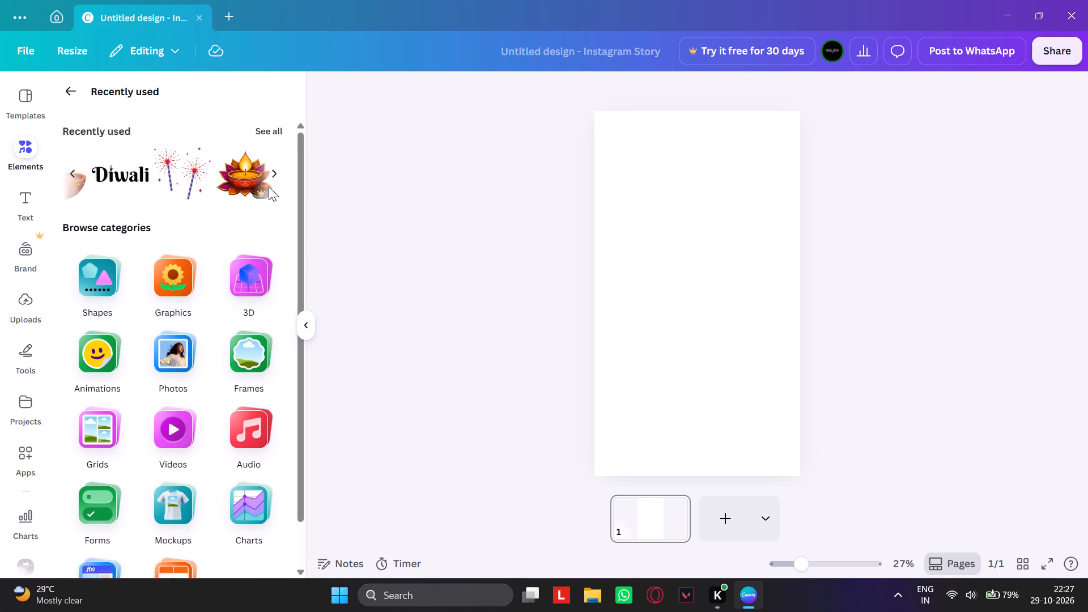
scroll(269, 186, "down", 2)
scroll(228, 212, "down", 1)
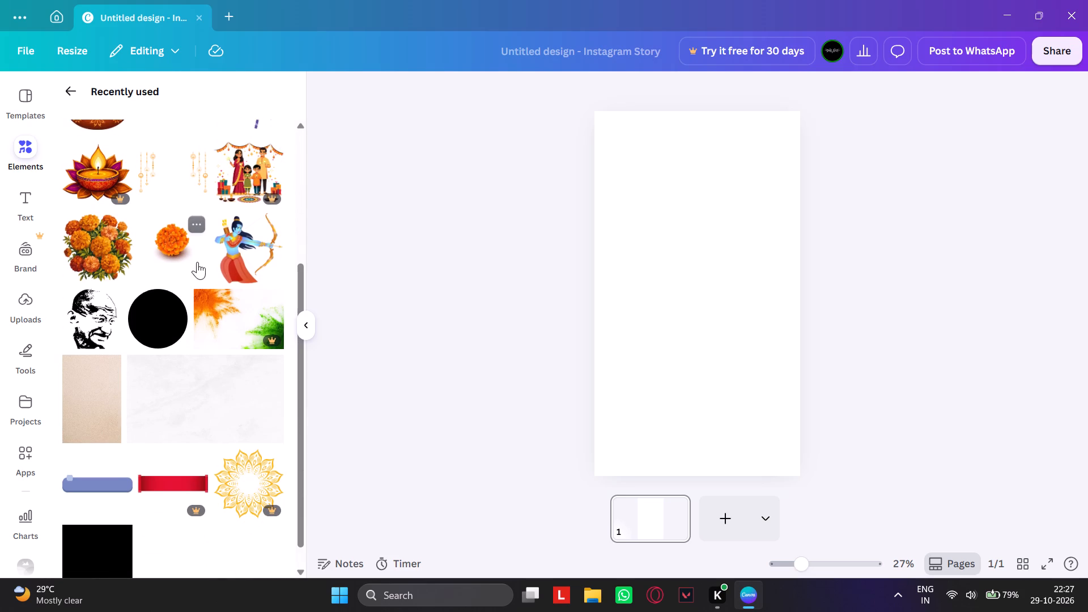
scroll(210, 282, "down", 2)
left_click(181, 439)
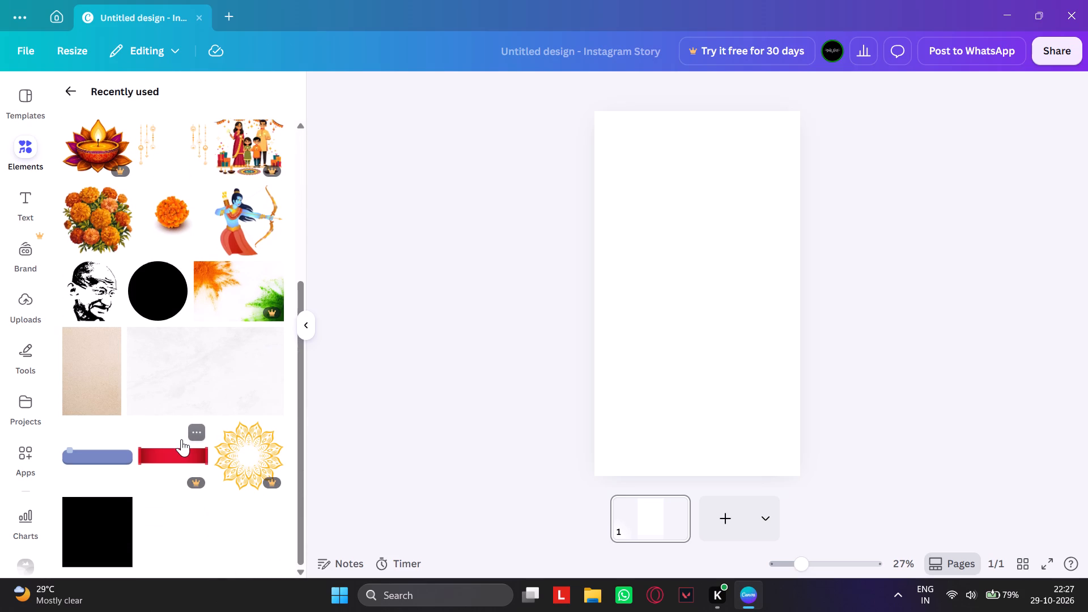
Look through the recently used elements for something suitable for the blank Instagram Story page.
left_click(721, 243)
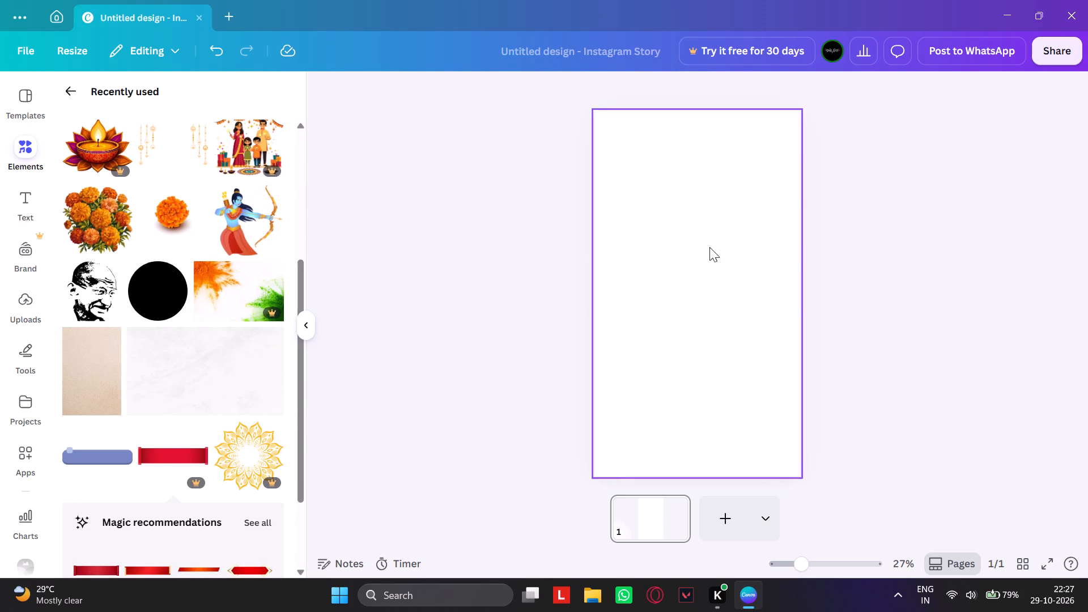
scroll(131, 457, "down", 6)
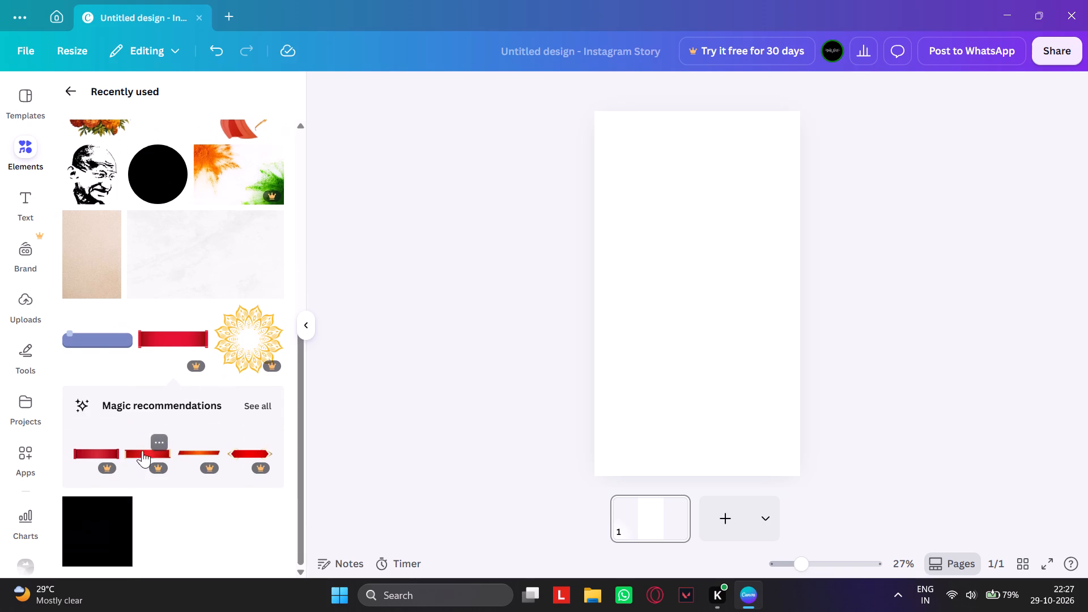
scroll(194, 350, "down", 5)
scroll(194, 350, "up", 6)
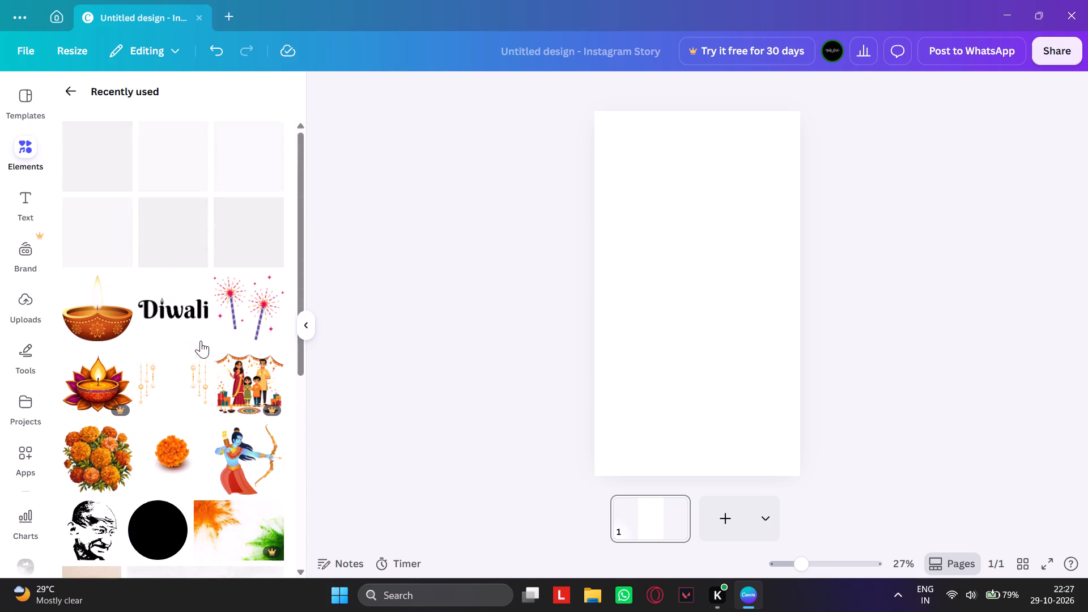
scroll(186, 263, "up", 10)
left_click(19, 152)
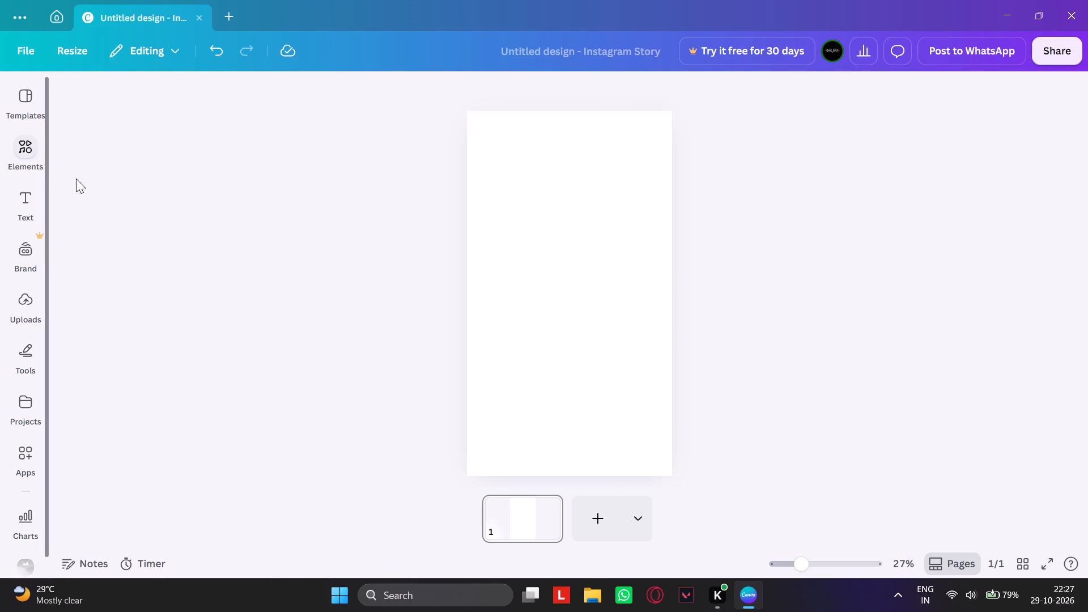
scroll(147, 193, "up", 1)
left_click(35, 172)
scroll(100, 180, "up", 5)
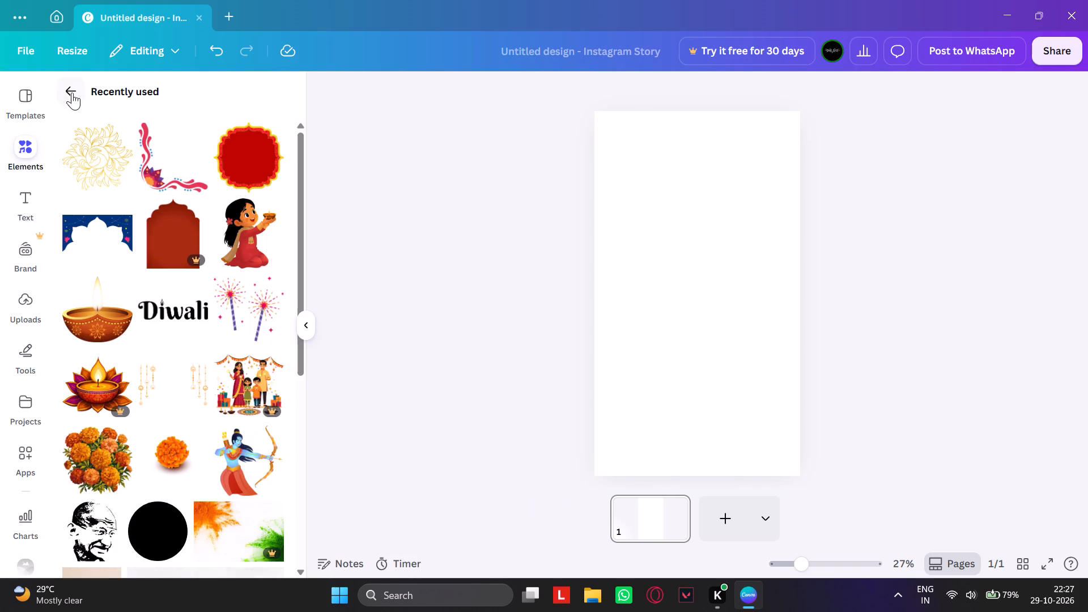
Leave the recently used elements, search the elements library for "background" and show all of the graphics results.
left_click(71, 91)
left_click(145, 103)
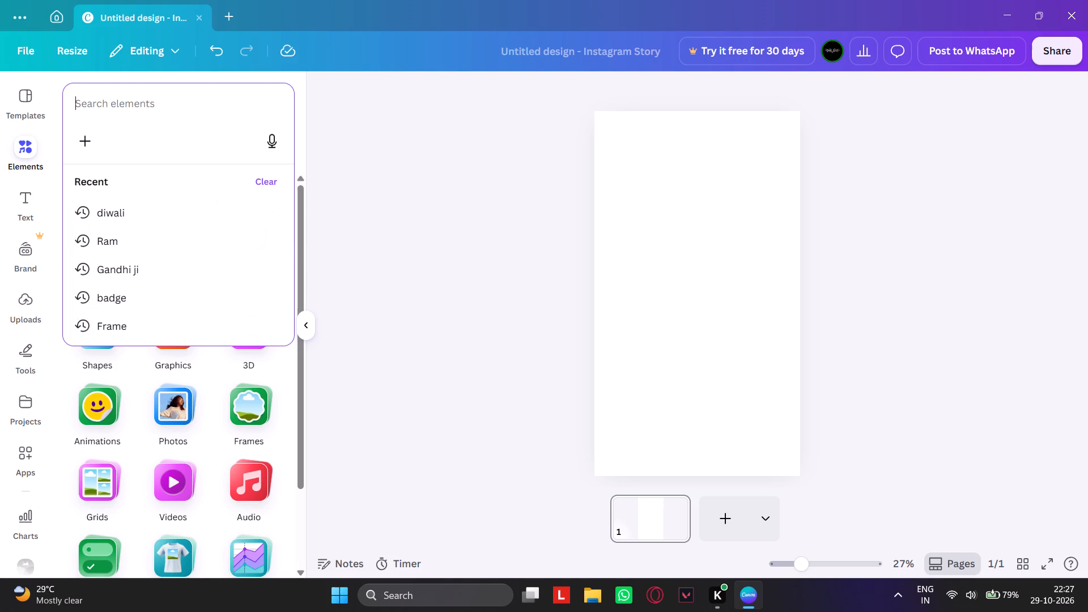
type("back")
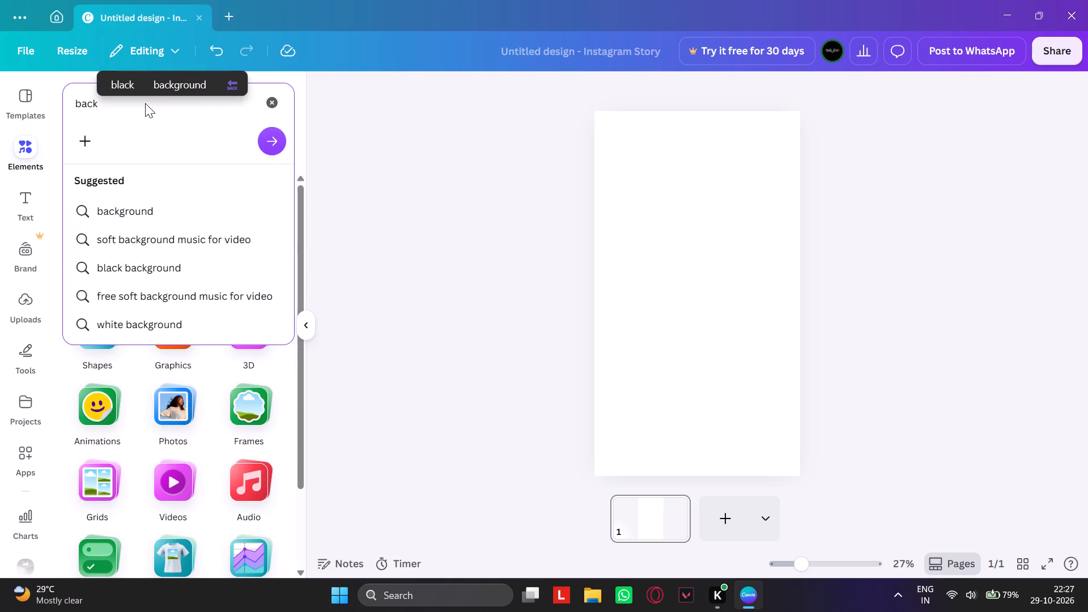
left_click(143, 209)
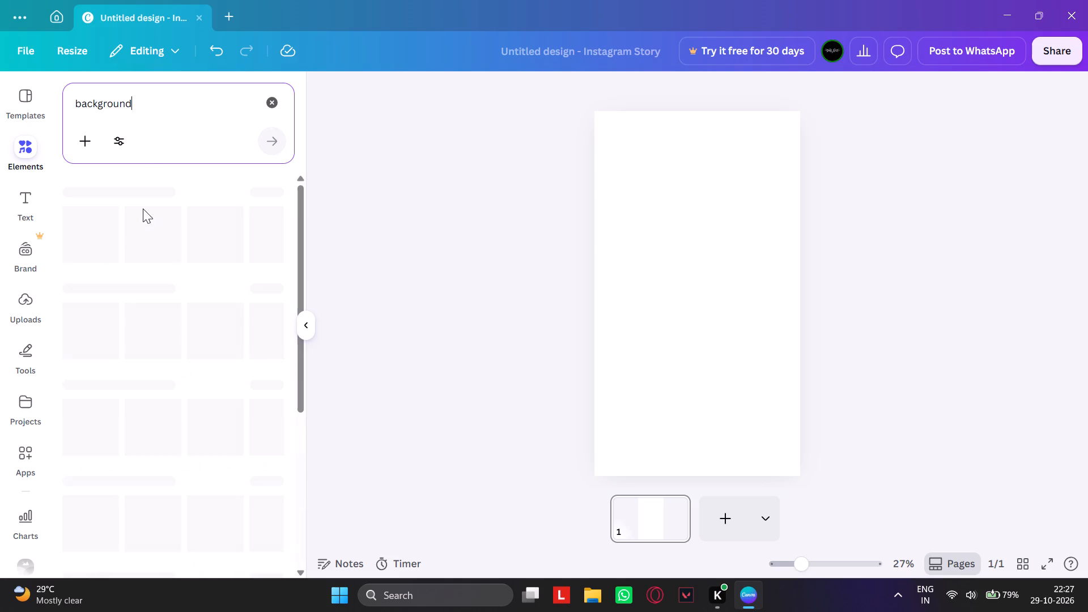
scroll(209, 335, "down", 2)
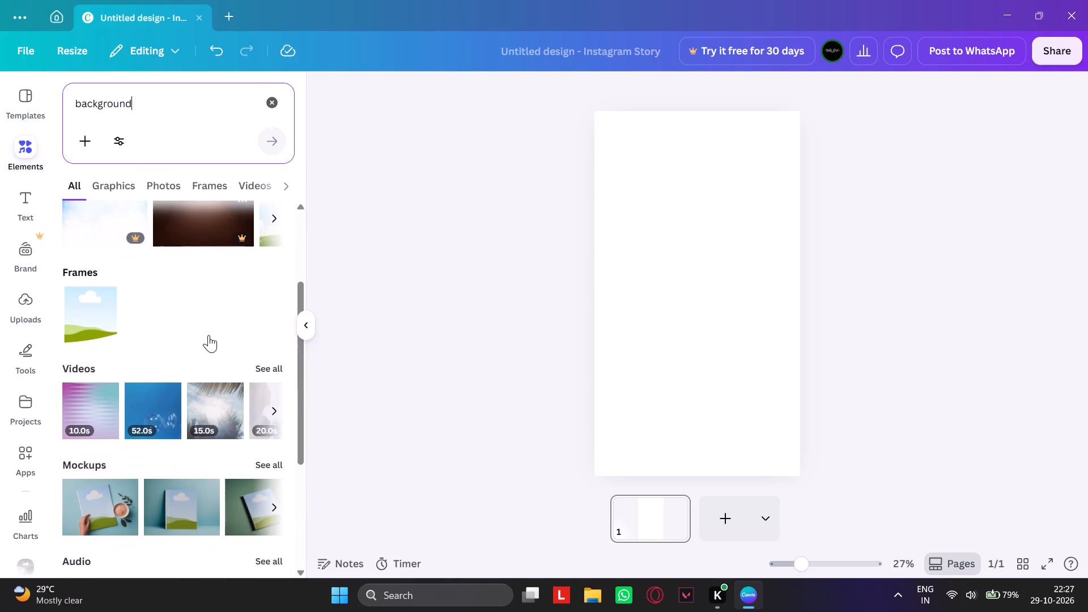
scroll(209, 334, "up", 4)
left_click(279, 221)
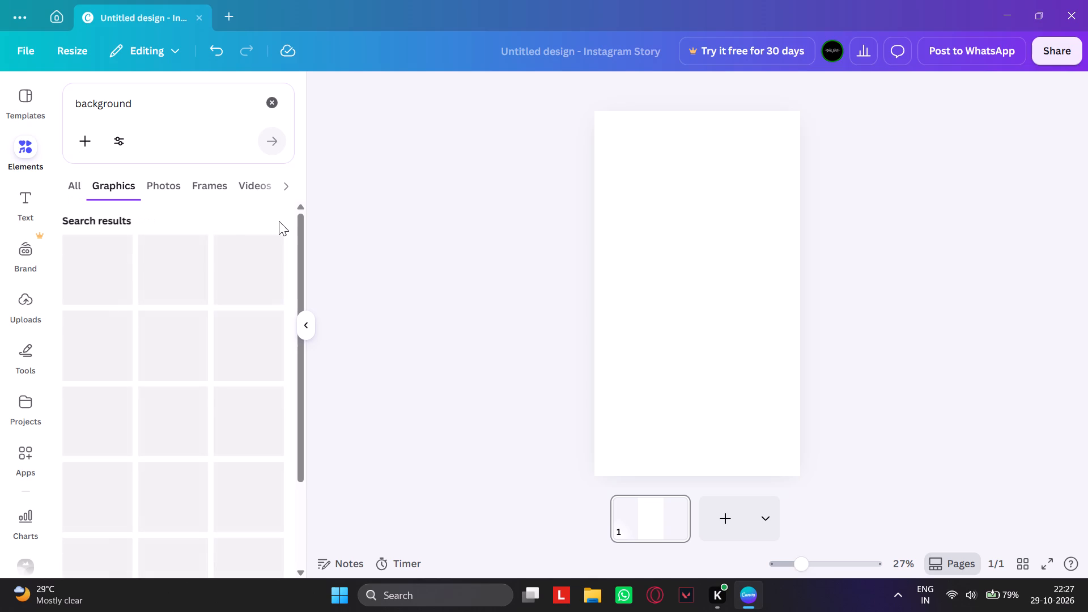
Examine the background graphics for one that suits the story page.
scroll(279, 221, "down", 3)
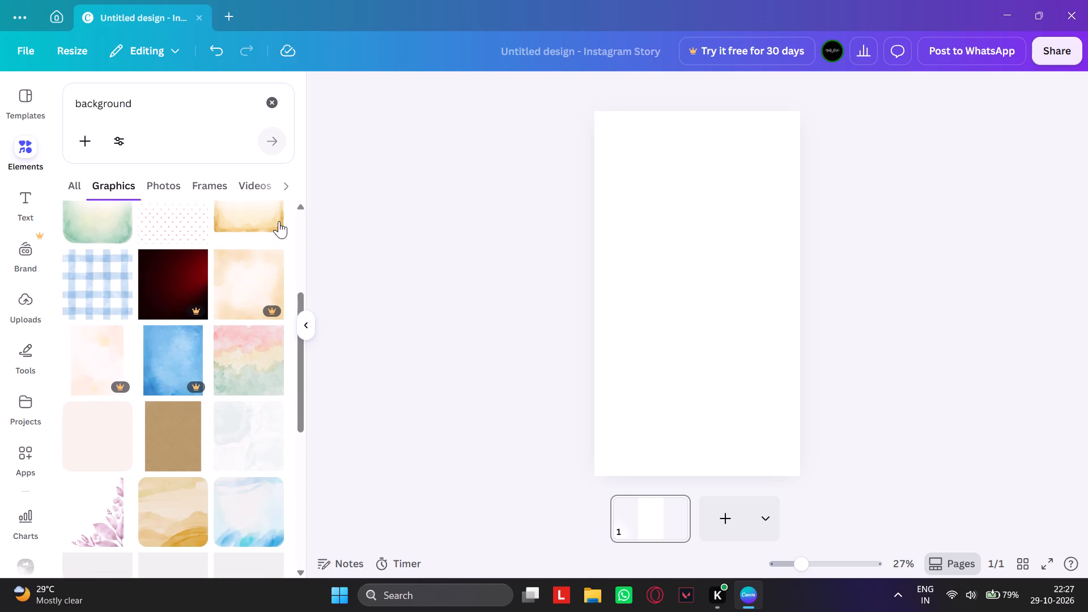
scroll(279, 221, "down", 8)
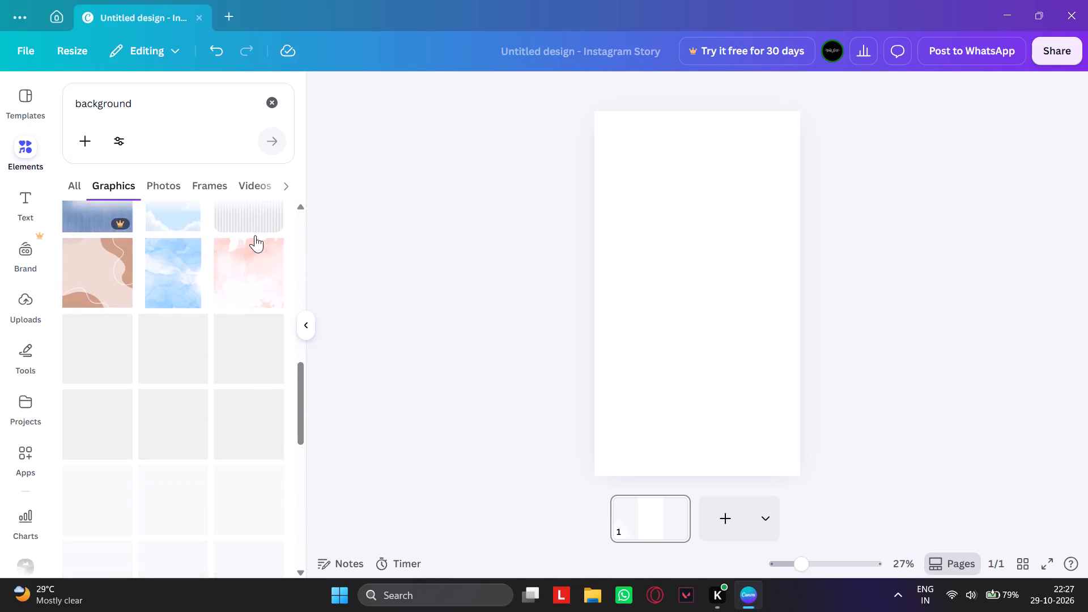
scroll(197, 232, "down", 1)
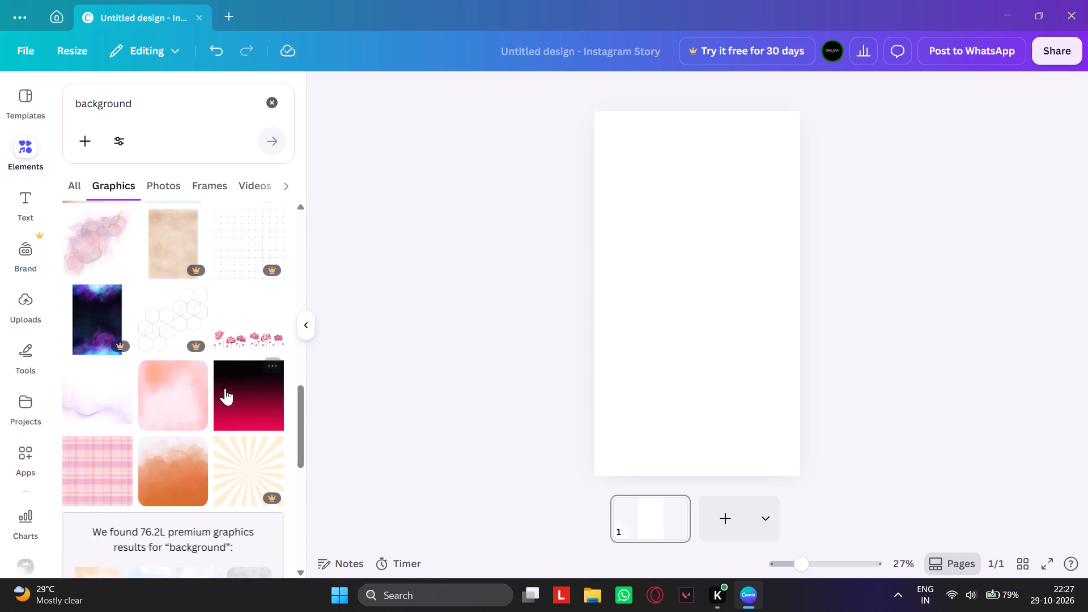
scroll(241, 402, "down", 6)
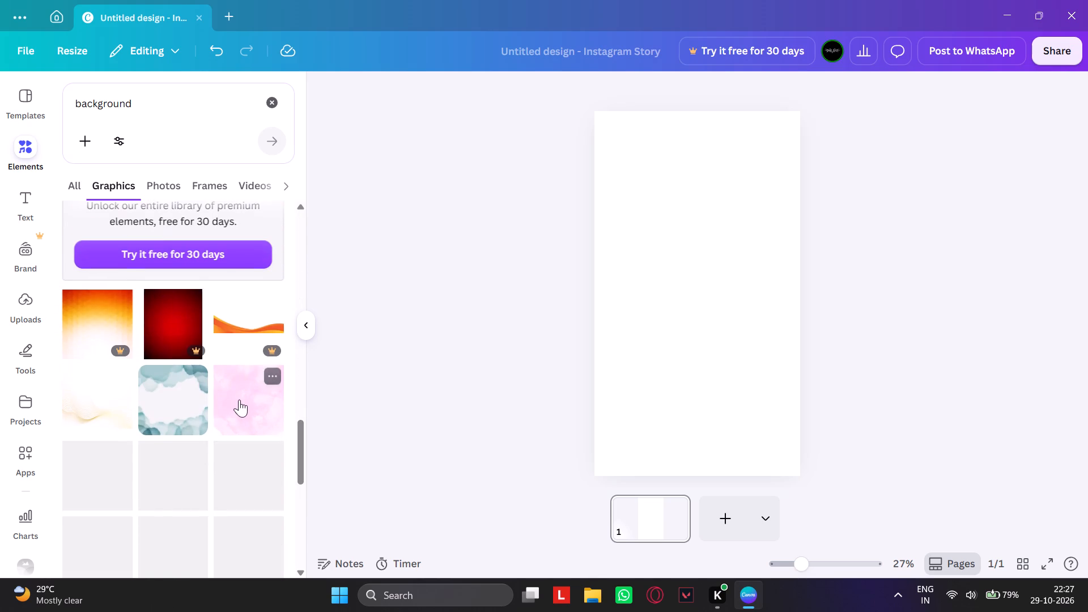
Refine the graphics search to "background gradient".
left_click(161, 108)
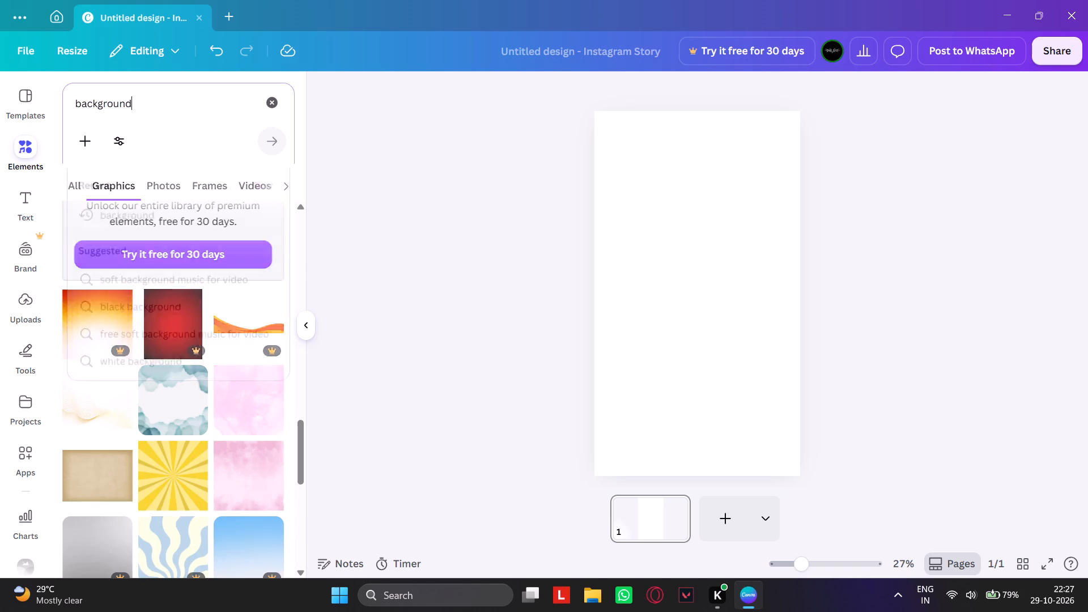
key("space")
type("gt")
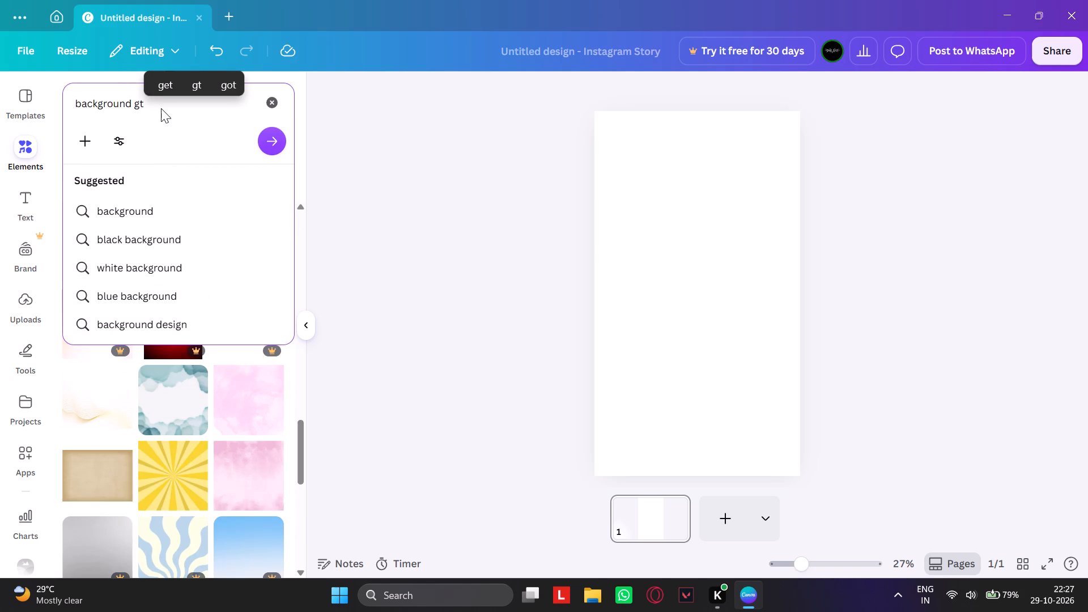
key("BackSpace")
key("BackSpace")
key("r")
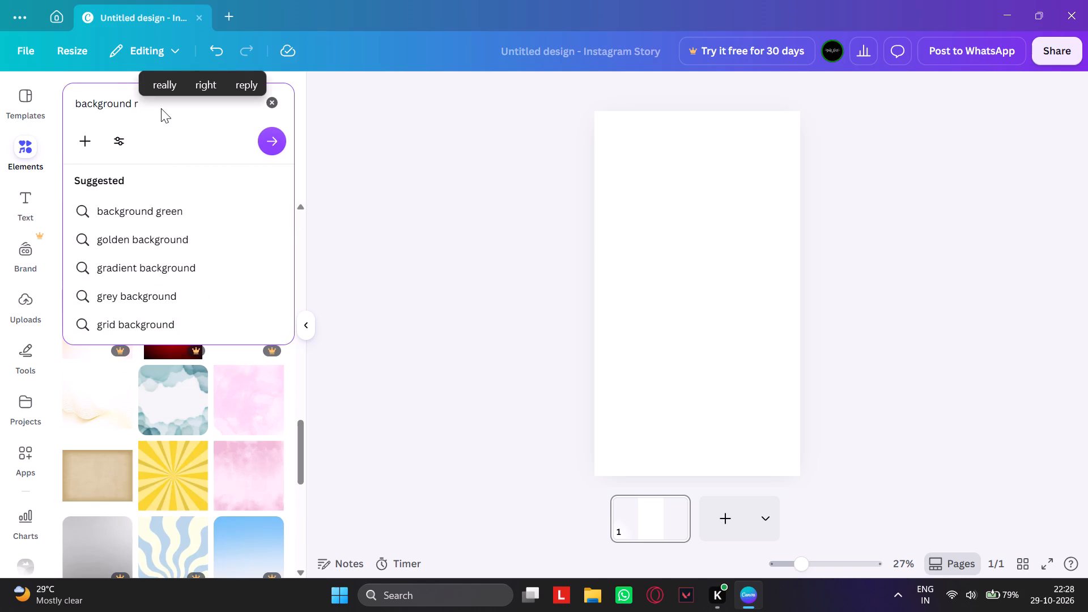
key("BackSpace")
type("gradient")
key("Return")
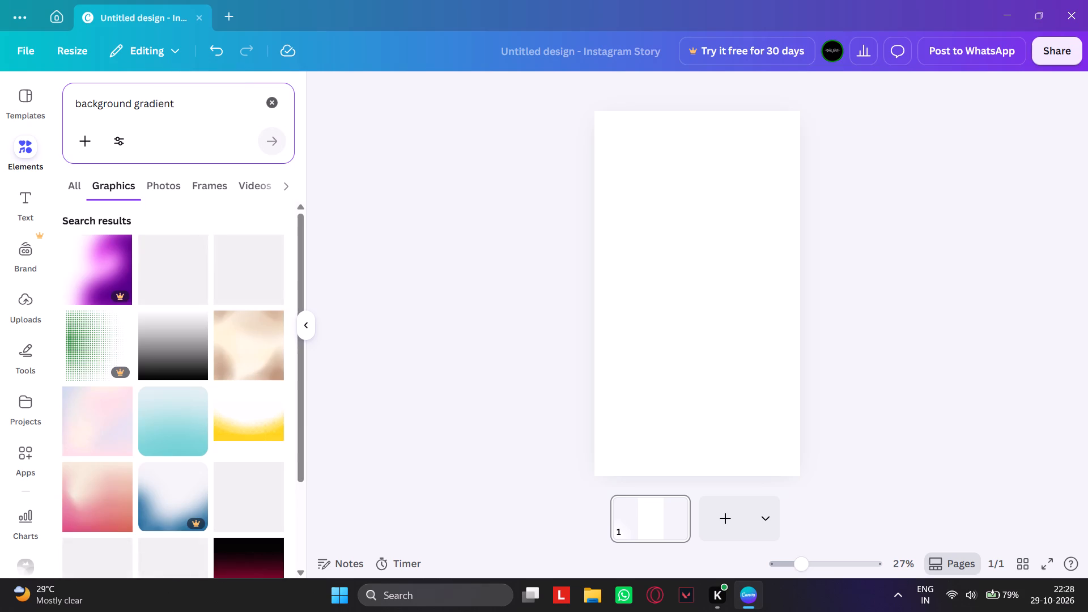
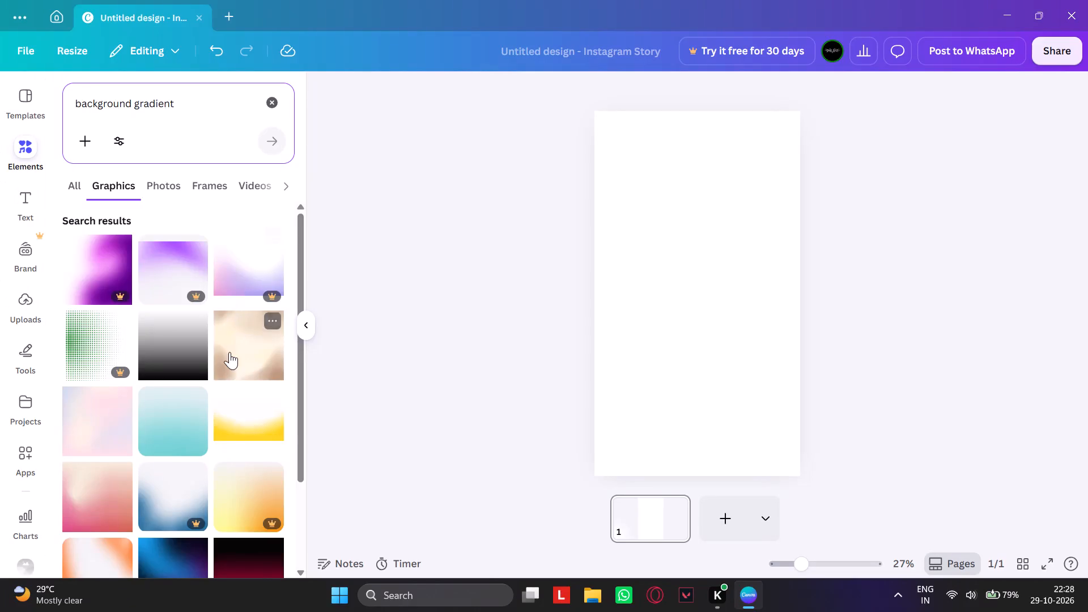
Add the dark purple gradient graphic with the glowing orange semicircle and stretch it over the full height of the story page.
scroll(229, 352, "down", 2)
scroll(231, 402, "down", 2)
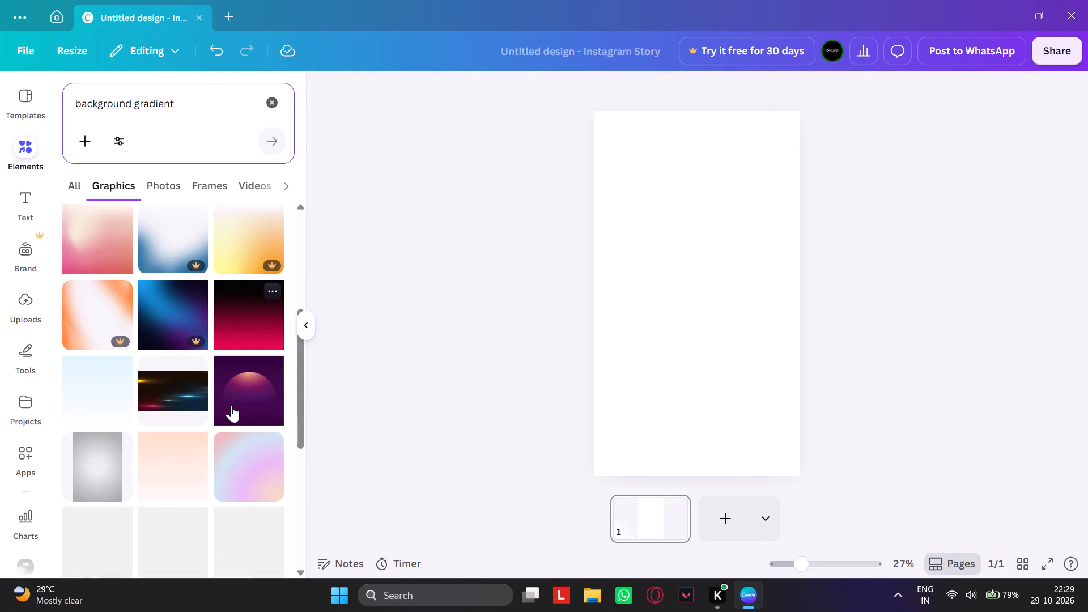
left_click(240, 398)
left_click_drag(722, 320, 724, 220)
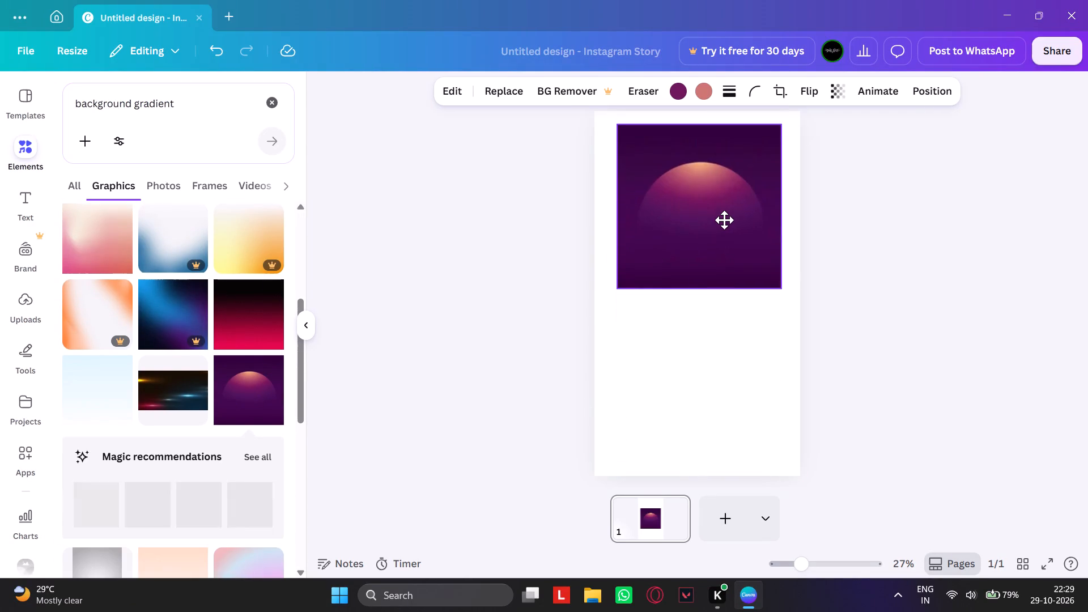
left_click_drag(724, 220, 715, 209)
left_click_drag(691, 267, 691, 275)
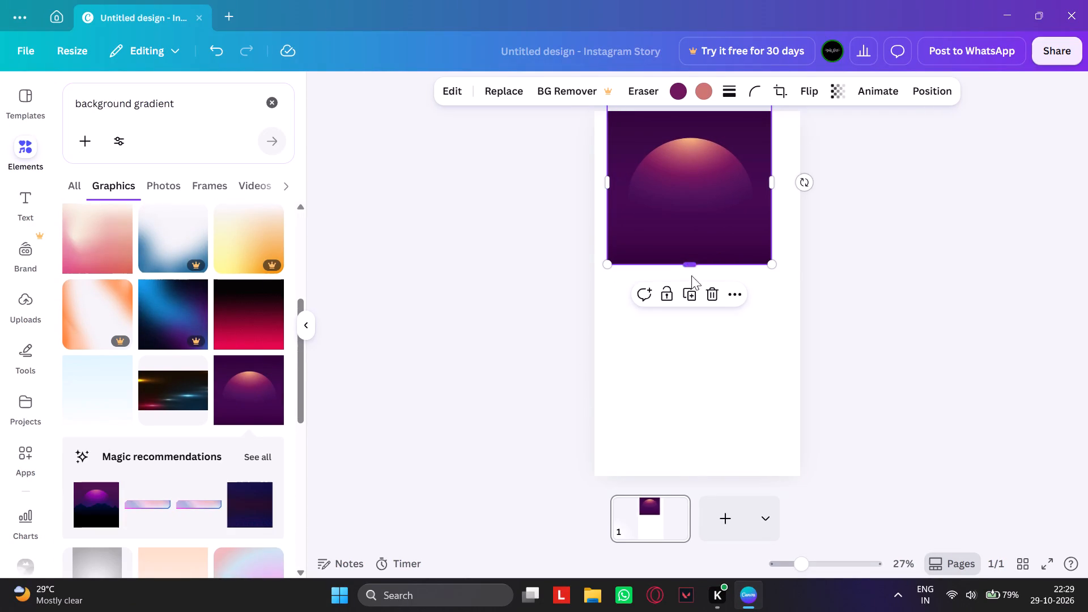
left_click_drag(691, 275, 734, 559)
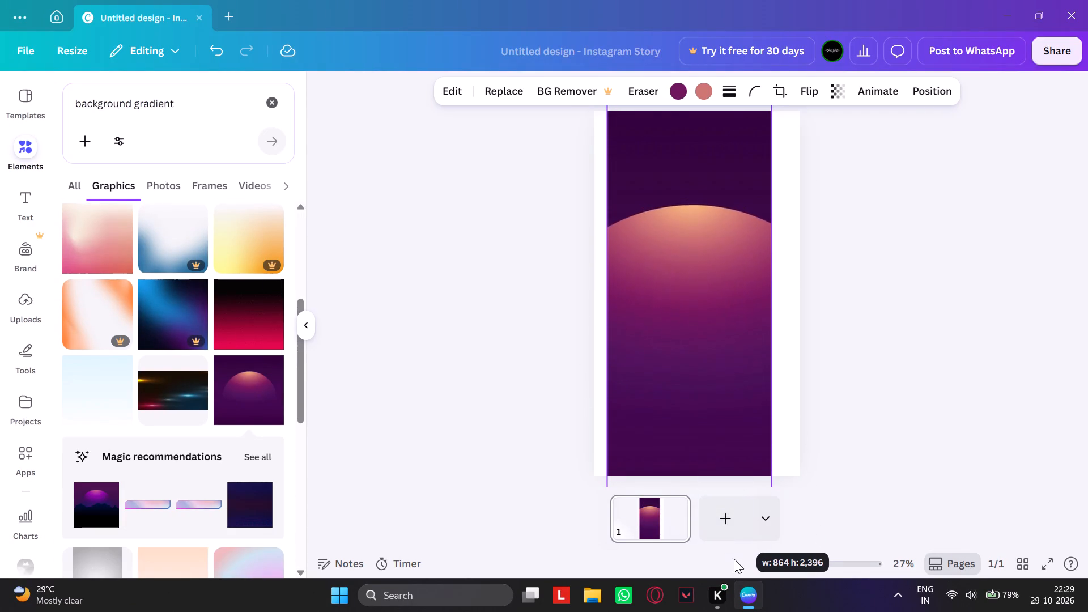
left_click_drag(734, 559, 734, 590)
left_click_drag(696, 331, 693, 289)
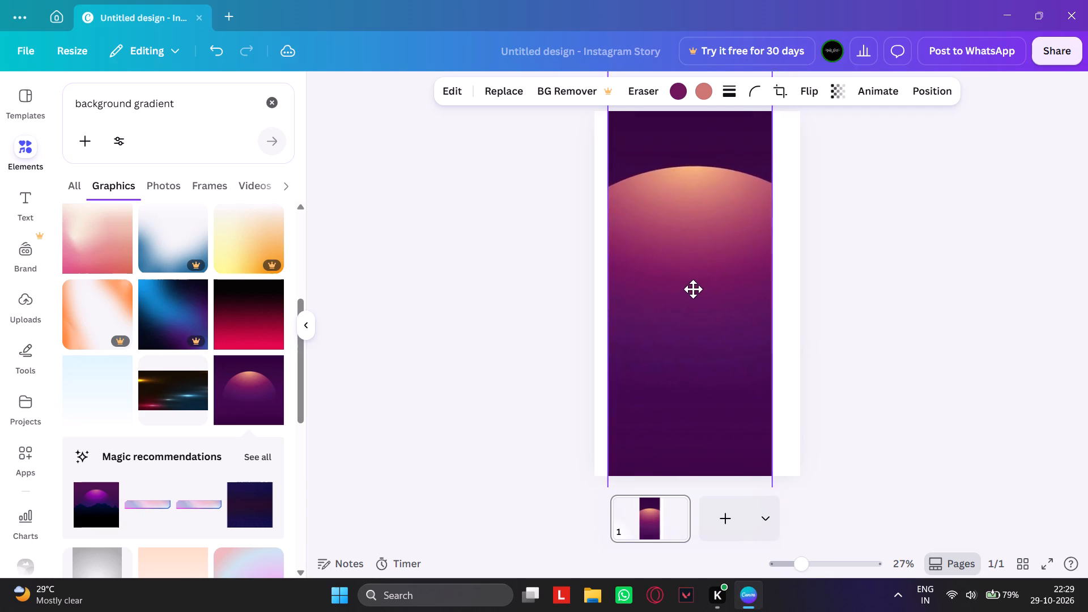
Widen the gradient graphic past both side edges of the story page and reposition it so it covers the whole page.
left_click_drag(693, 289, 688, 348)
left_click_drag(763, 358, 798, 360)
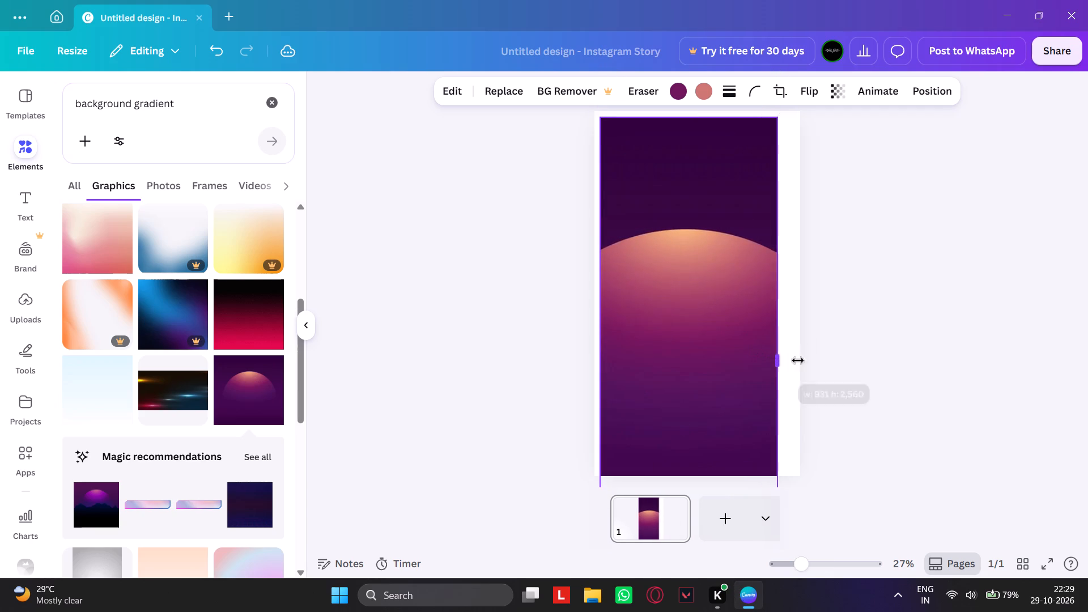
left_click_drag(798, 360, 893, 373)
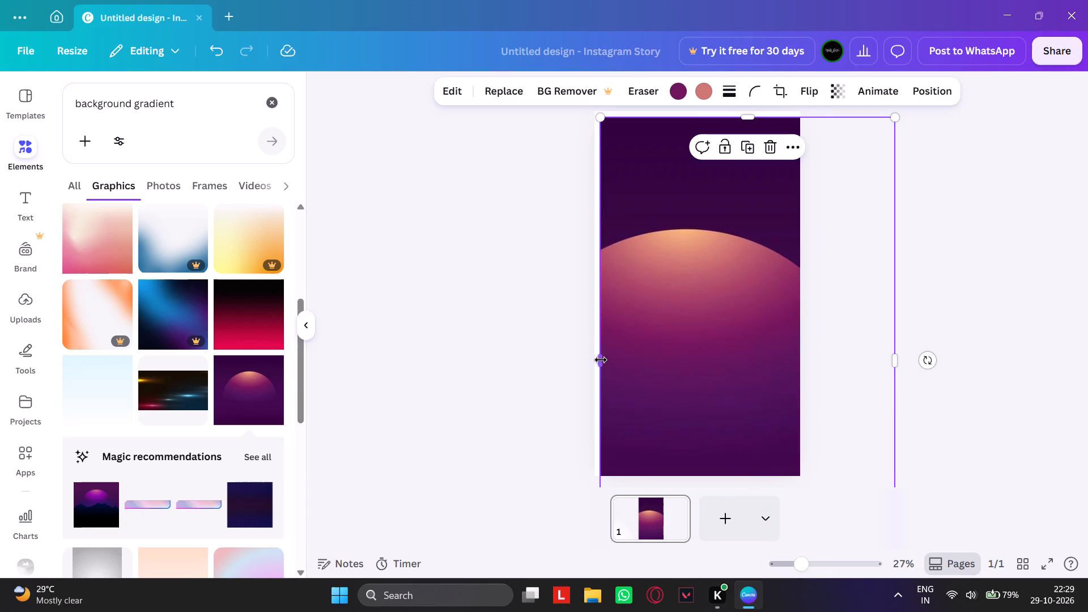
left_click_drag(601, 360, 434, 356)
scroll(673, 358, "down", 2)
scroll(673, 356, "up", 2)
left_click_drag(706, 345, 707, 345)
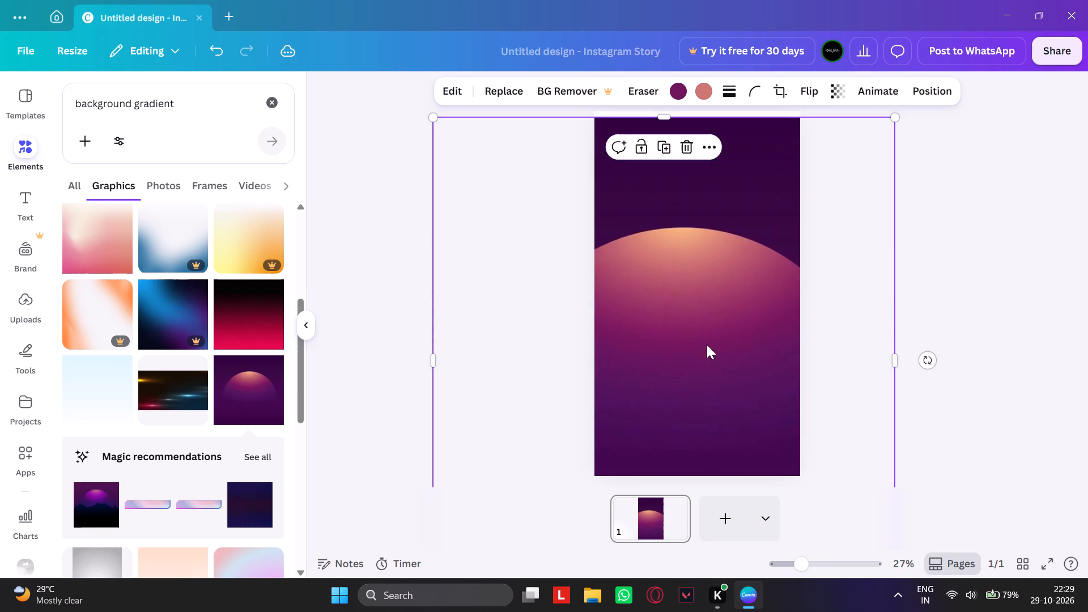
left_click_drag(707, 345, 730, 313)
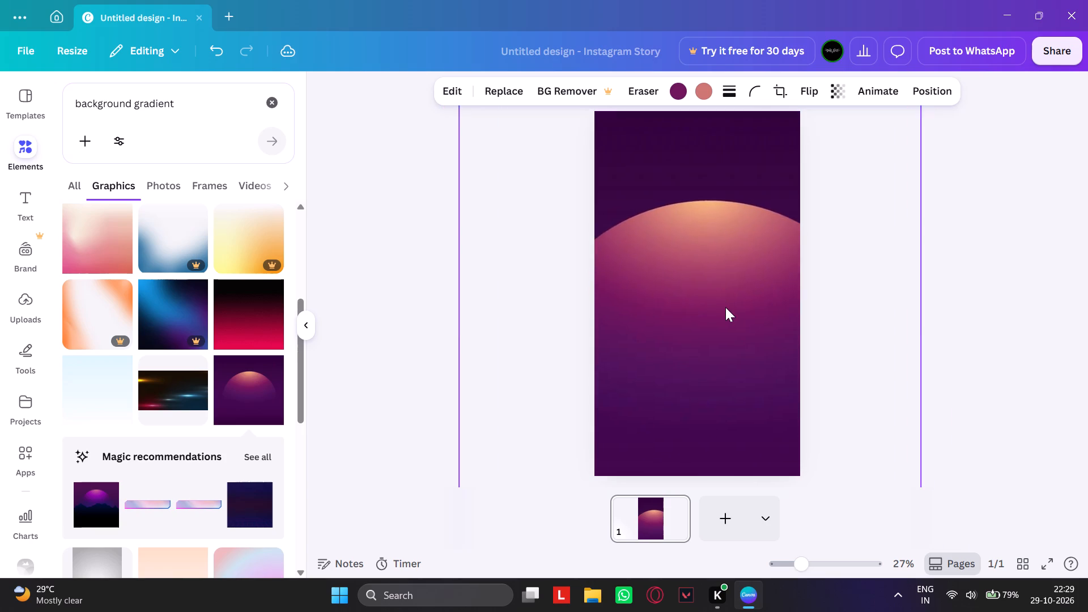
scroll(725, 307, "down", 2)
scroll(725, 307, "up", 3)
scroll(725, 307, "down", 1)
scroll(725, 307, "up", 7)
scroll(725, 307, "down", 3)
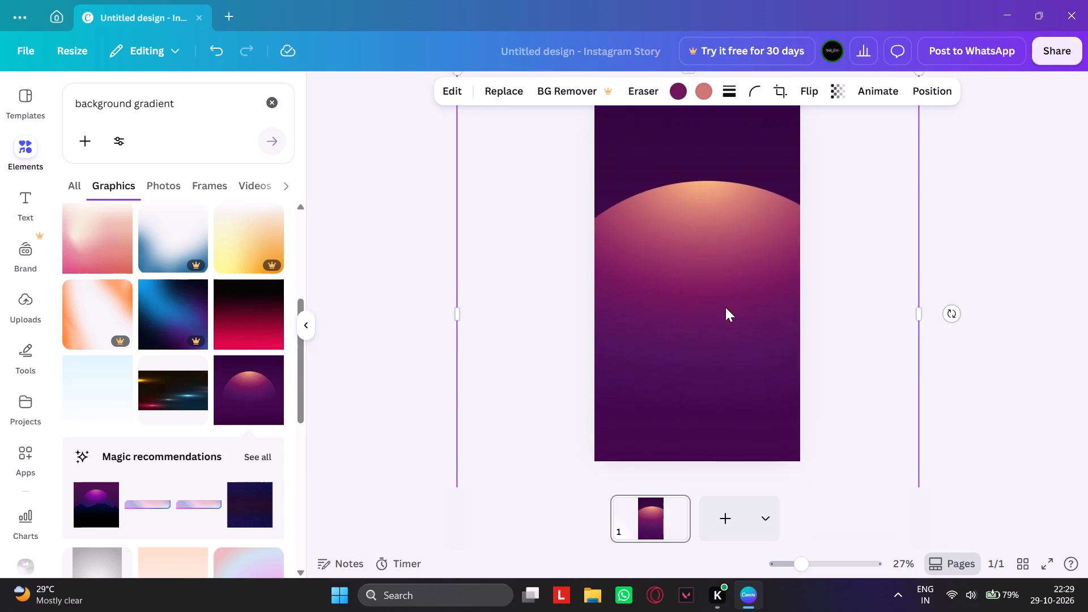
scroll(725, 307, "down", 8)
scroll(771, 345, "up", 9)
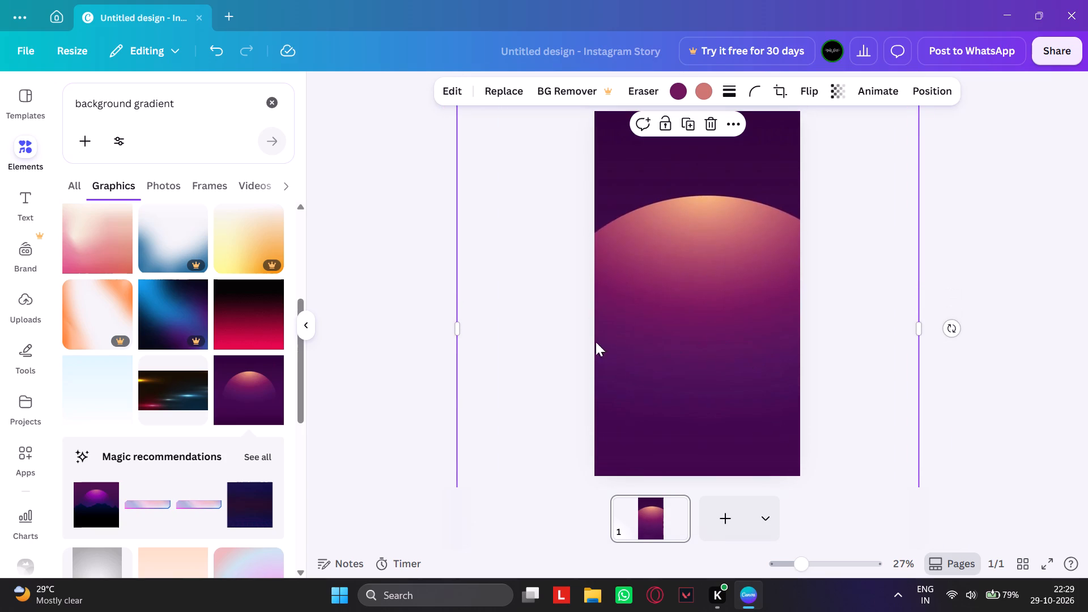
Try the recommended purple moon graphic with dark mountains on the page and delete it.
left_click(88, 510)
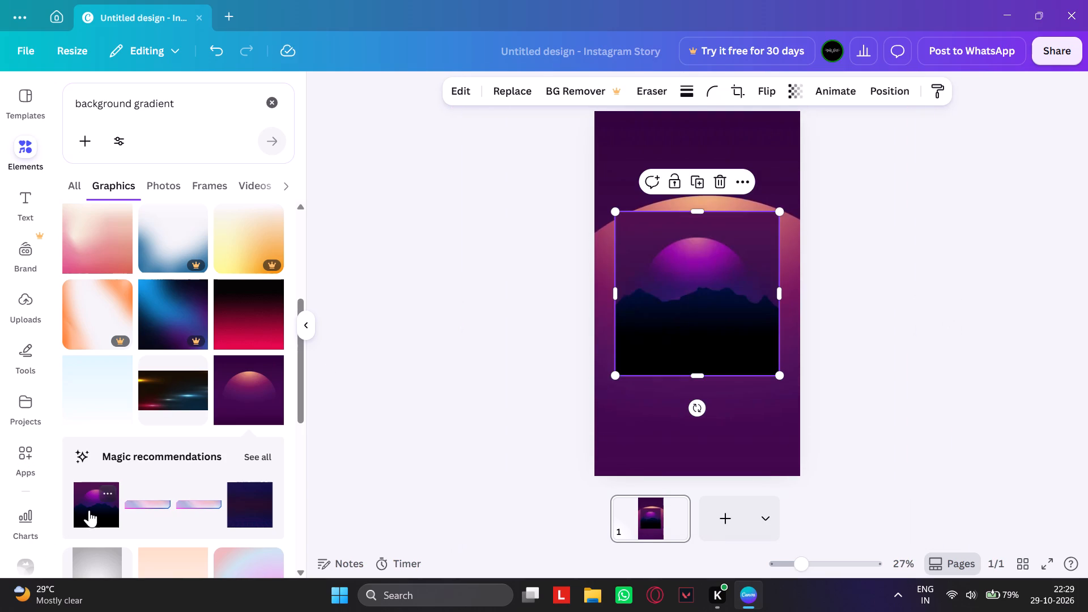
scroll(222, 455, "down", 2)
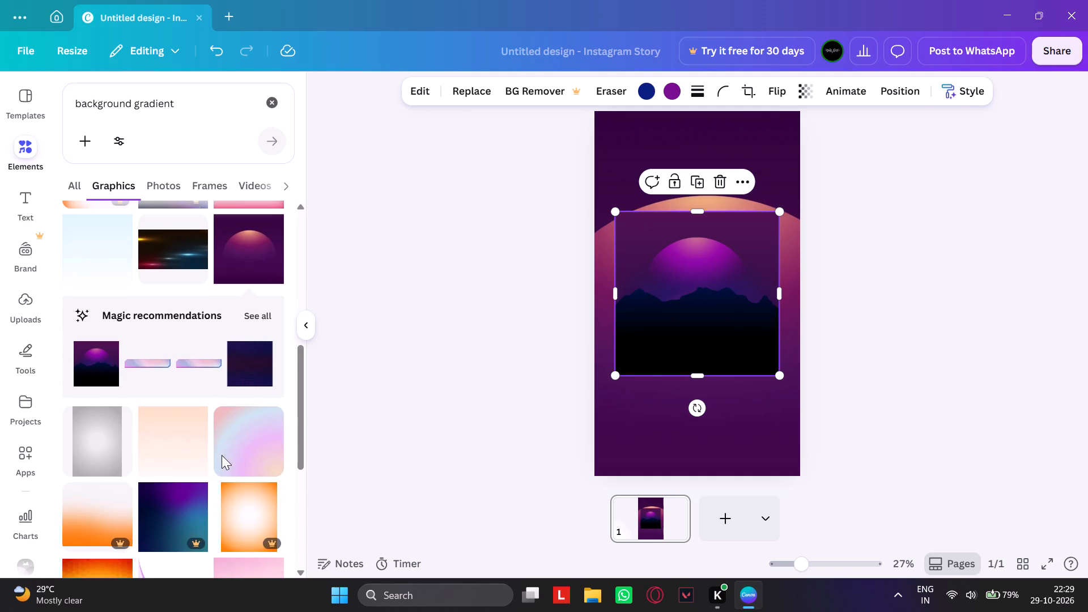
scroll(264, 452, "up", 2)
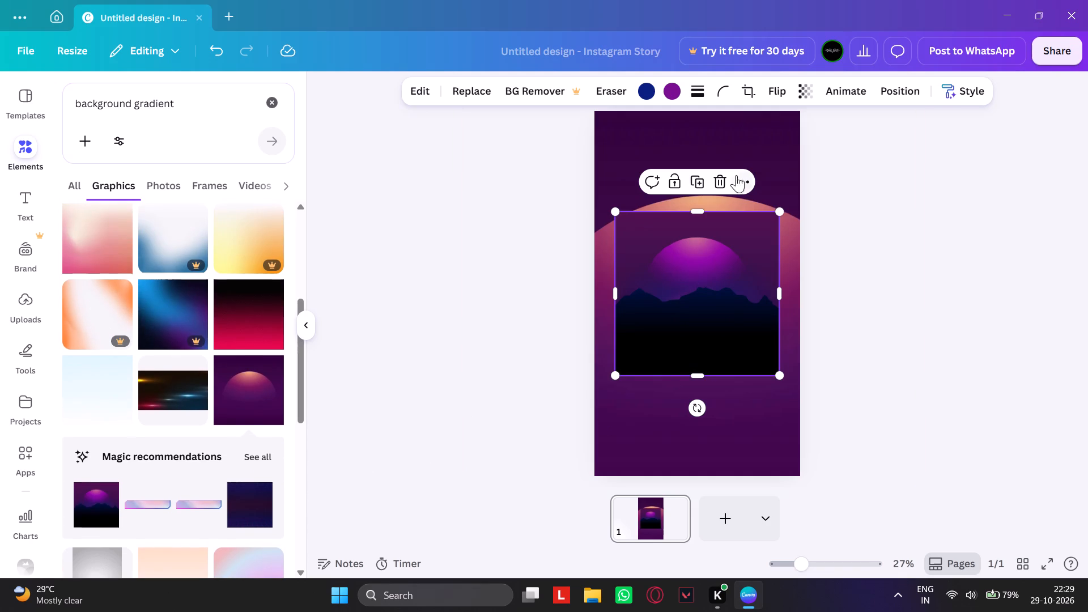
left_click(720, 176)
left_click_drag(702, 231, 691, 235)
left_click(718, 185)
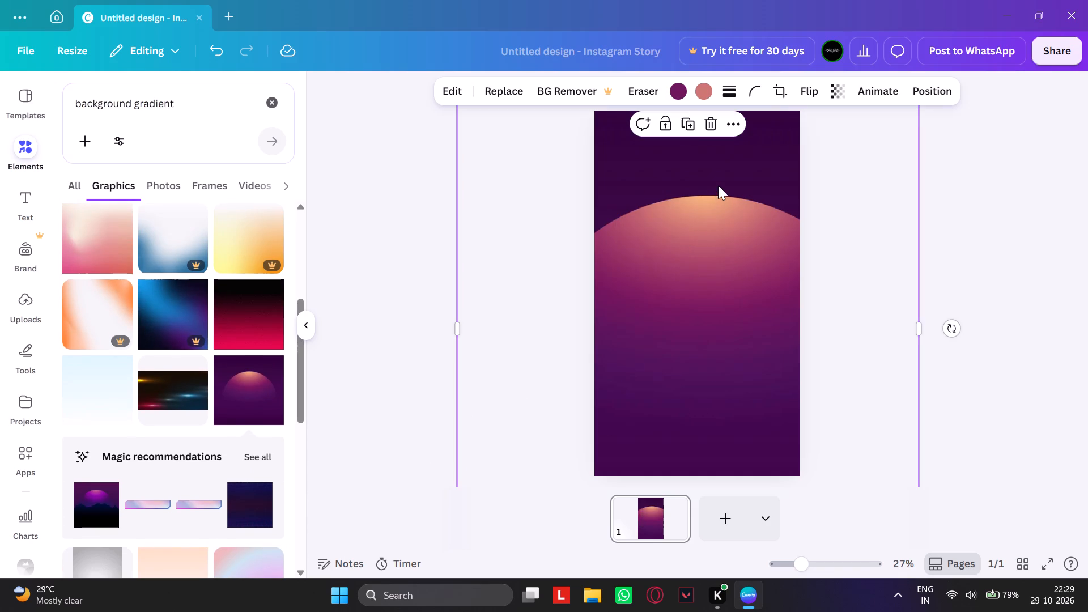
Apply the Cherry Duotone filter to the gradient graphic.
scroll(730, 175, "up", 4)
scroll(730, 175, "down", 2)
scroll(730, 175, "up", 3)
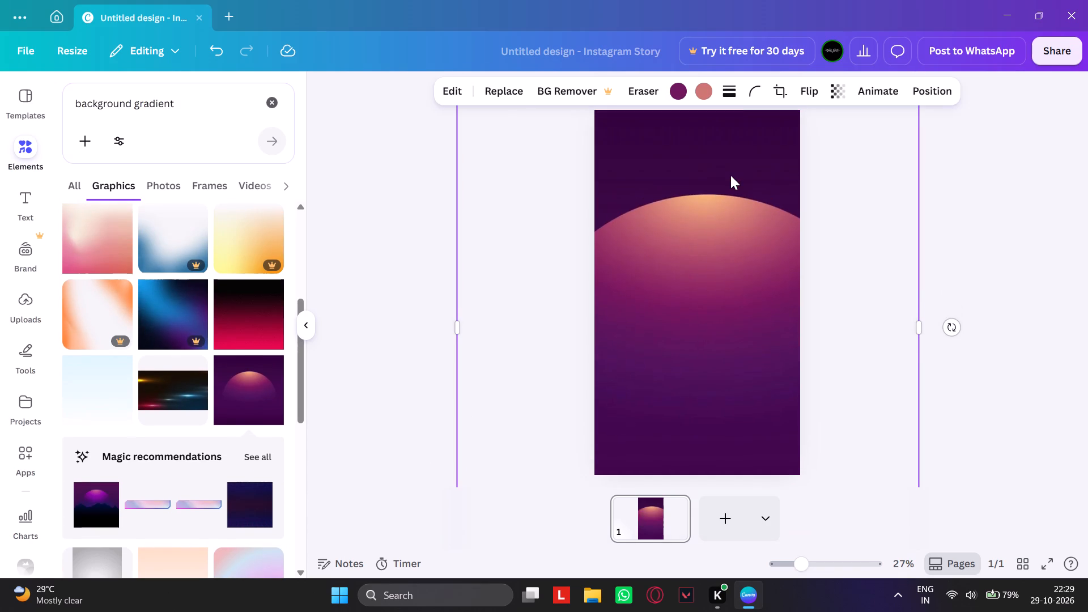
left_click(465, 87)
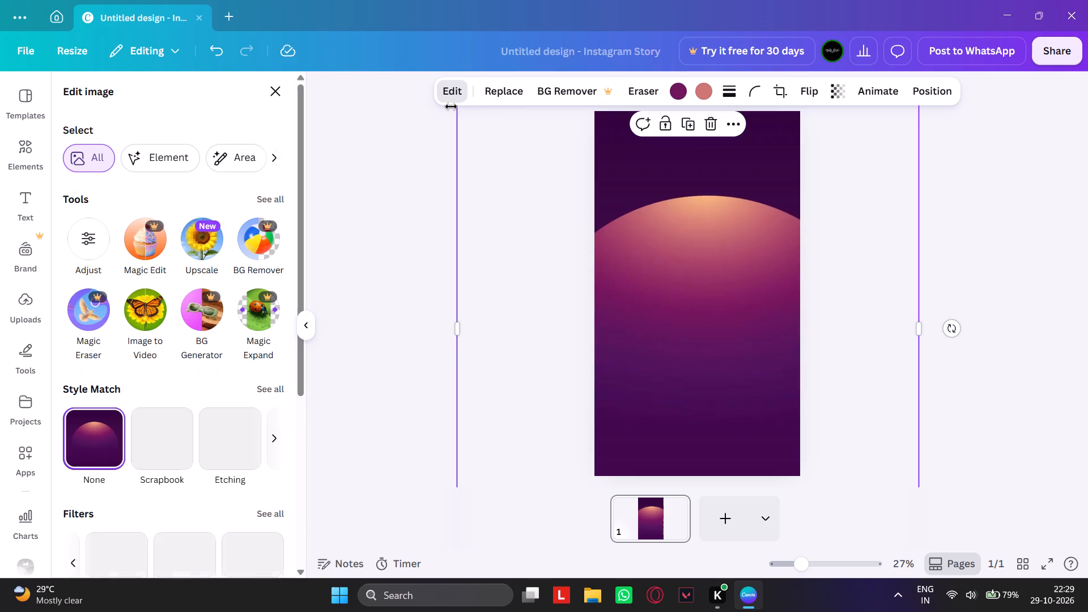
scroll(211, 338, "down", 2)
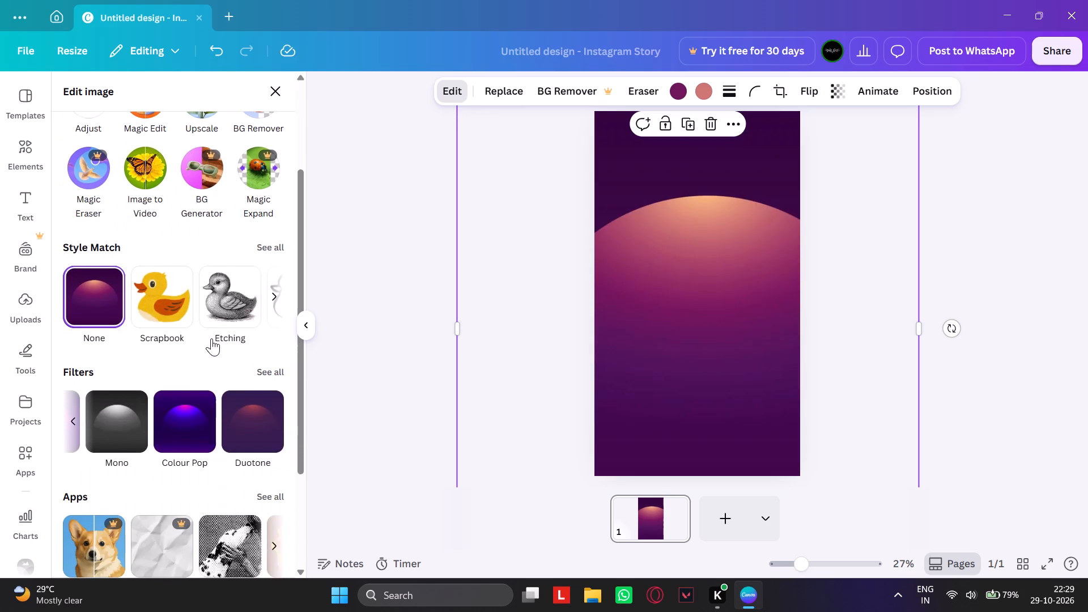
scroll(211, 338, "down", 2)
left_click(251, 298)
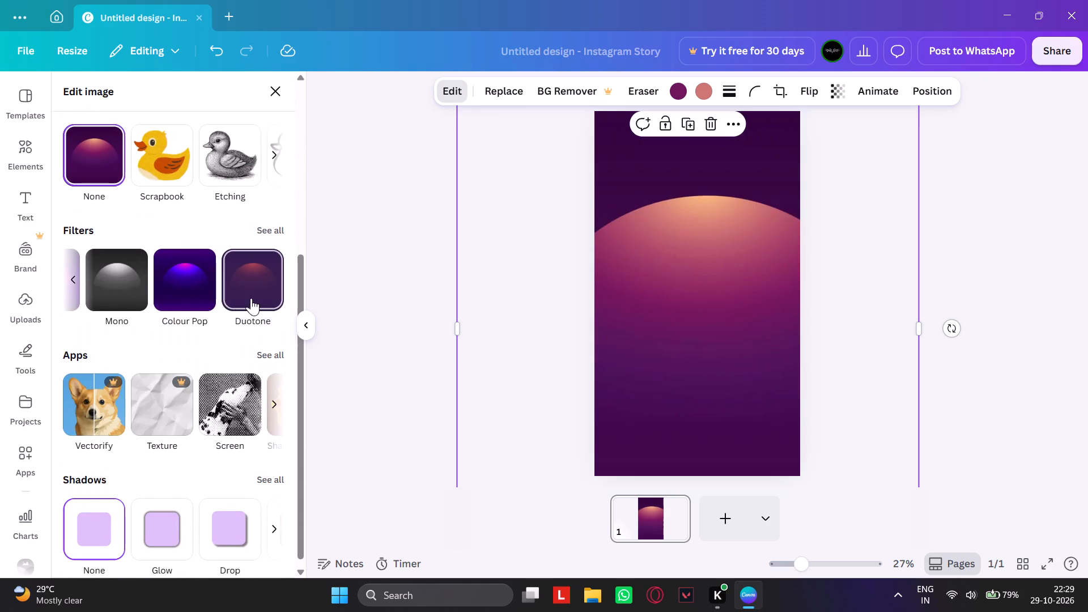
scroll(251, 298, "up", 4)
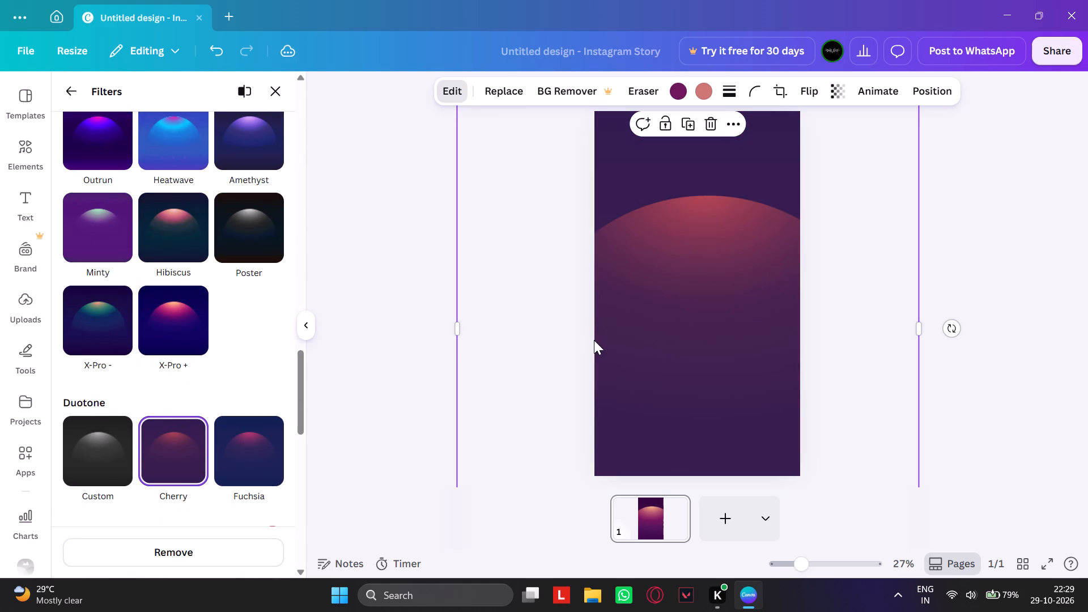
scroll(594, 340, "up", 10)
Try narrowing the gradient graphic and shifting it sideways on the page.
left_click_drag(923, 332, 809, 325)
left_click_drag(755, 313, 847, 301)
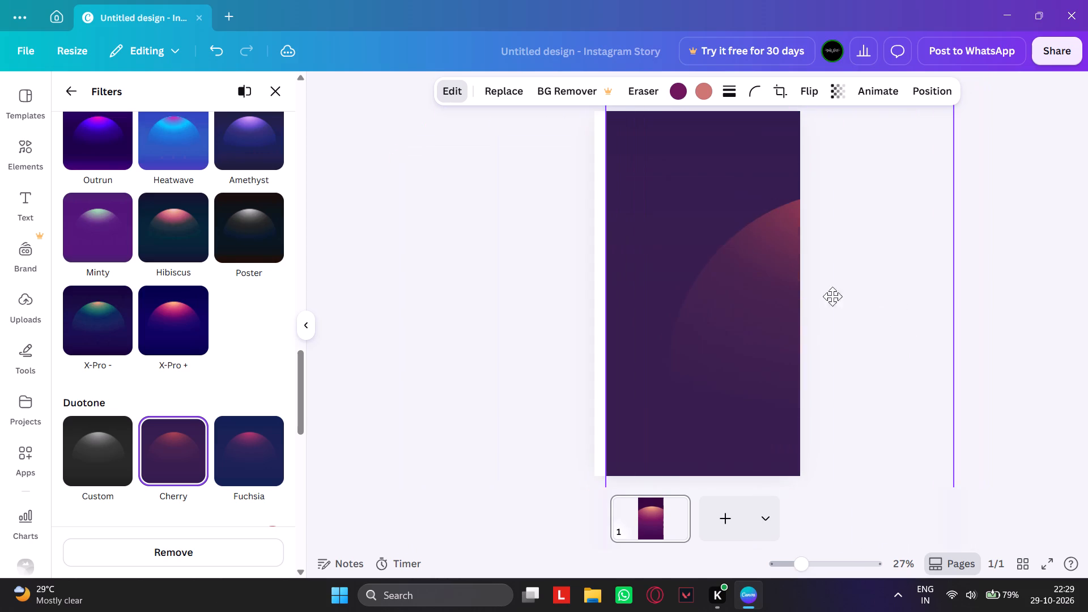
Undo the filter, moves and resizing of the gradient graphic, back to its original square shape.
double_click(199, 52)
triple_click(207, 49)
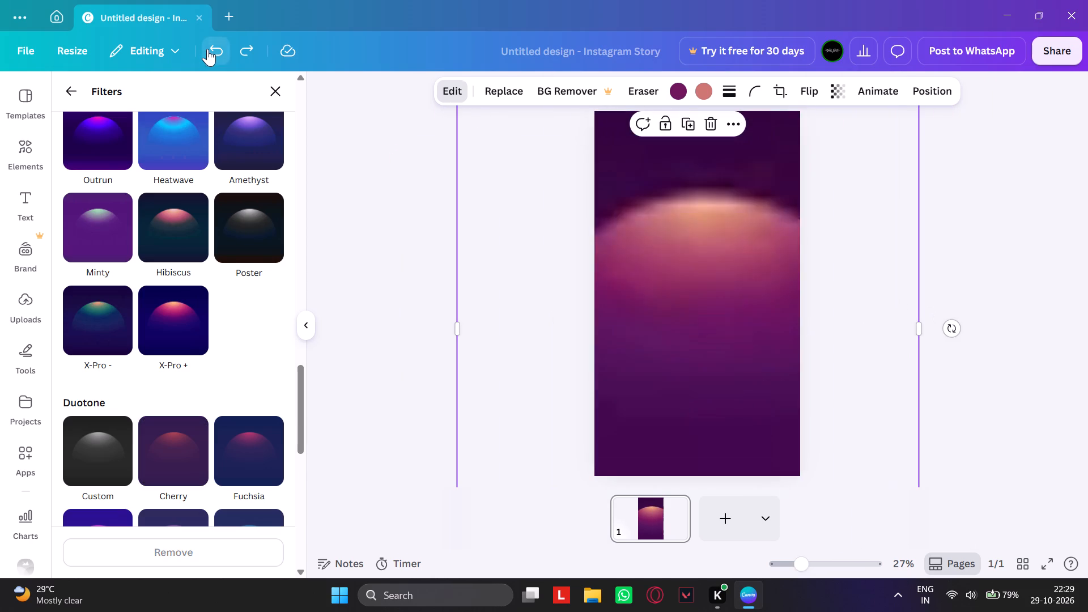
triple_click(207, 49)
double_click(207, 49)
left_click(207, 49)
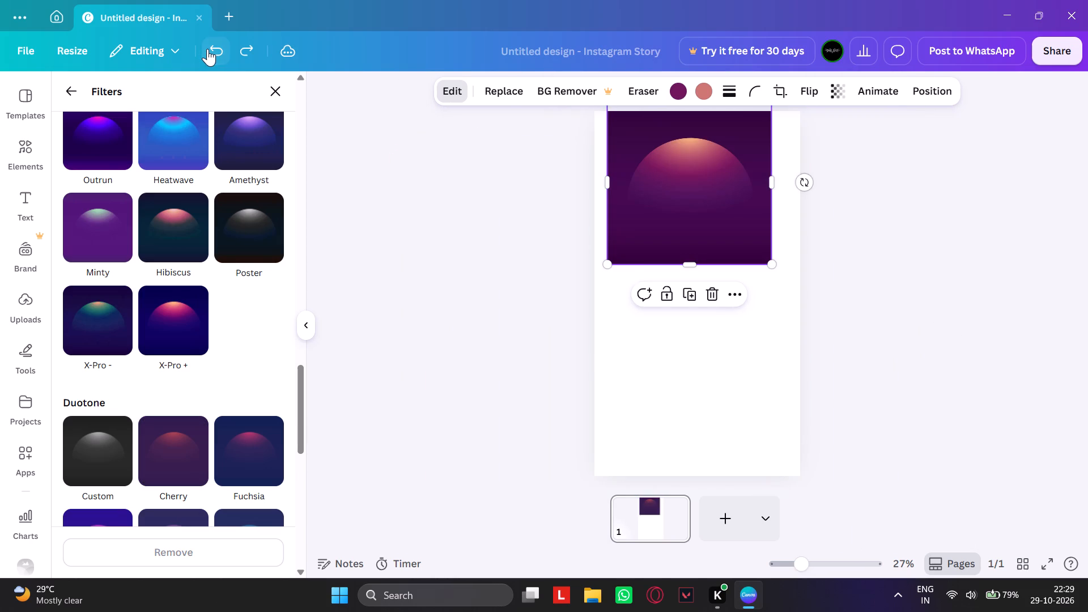
Move the square gradient graphic down and centre it horizontally on the story page.
scroll(615, 249, "up", 4)
left_click_drag(685, 218, 696, 305)
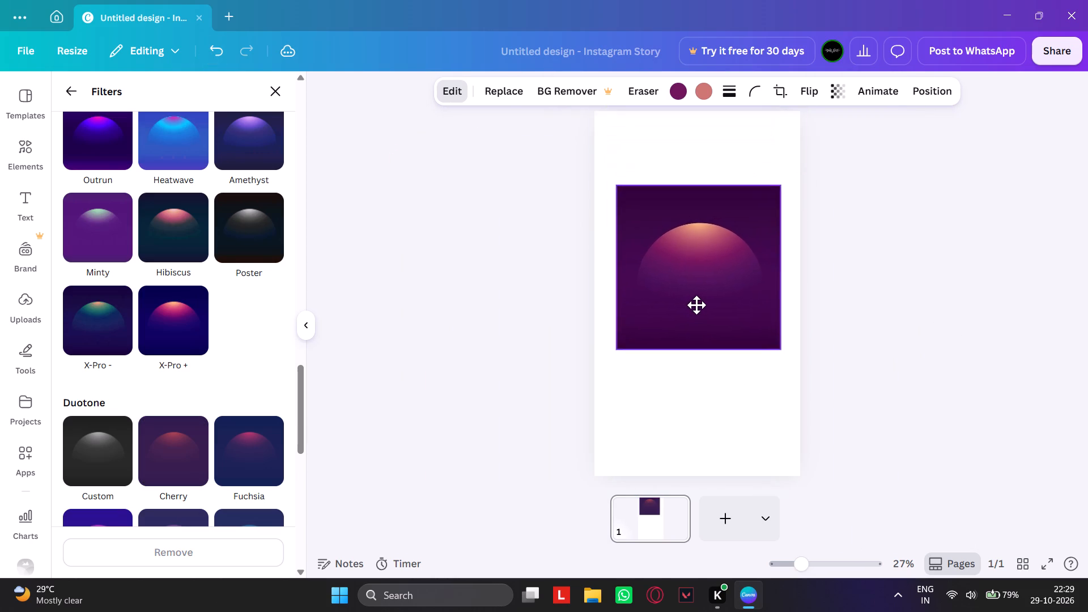
left_click_drag(696, 305, 690, 304)
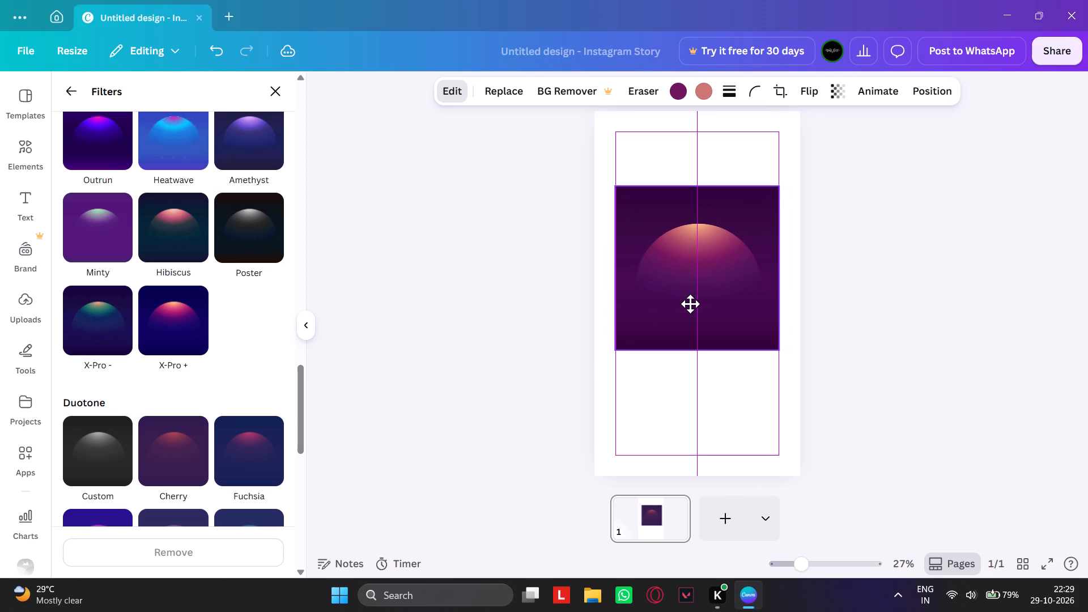
left_click_drag(690, 304, 690, 301)
left_click(699, 233)
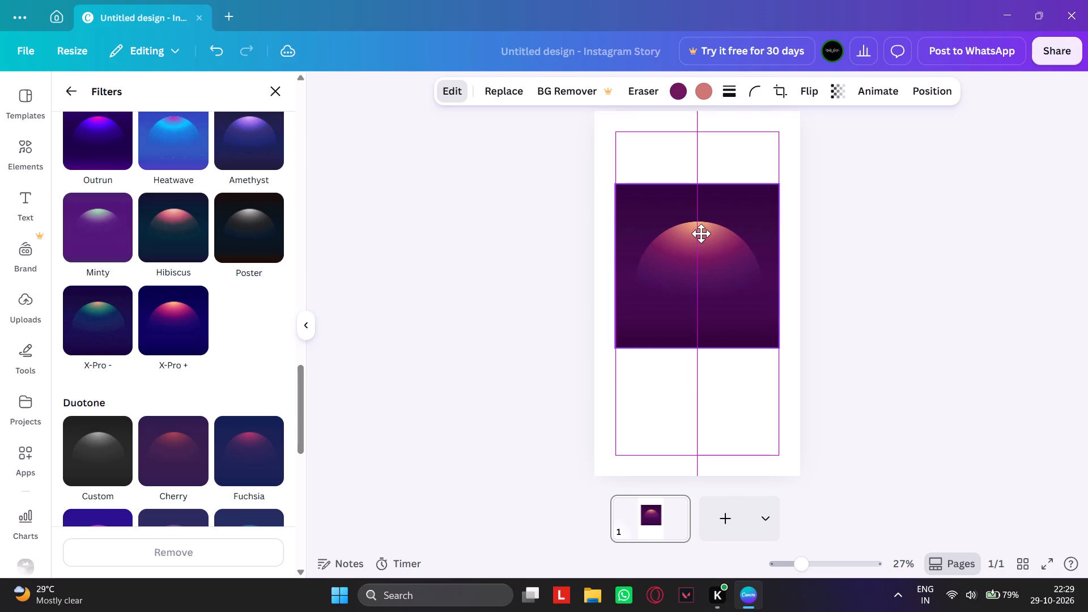
Stretch the gradient graphic to all four page edges so it fills the whole story page.
left_click_drag(694, 186, 692, 113)
left_click_drag(700, 348, 702, 479)
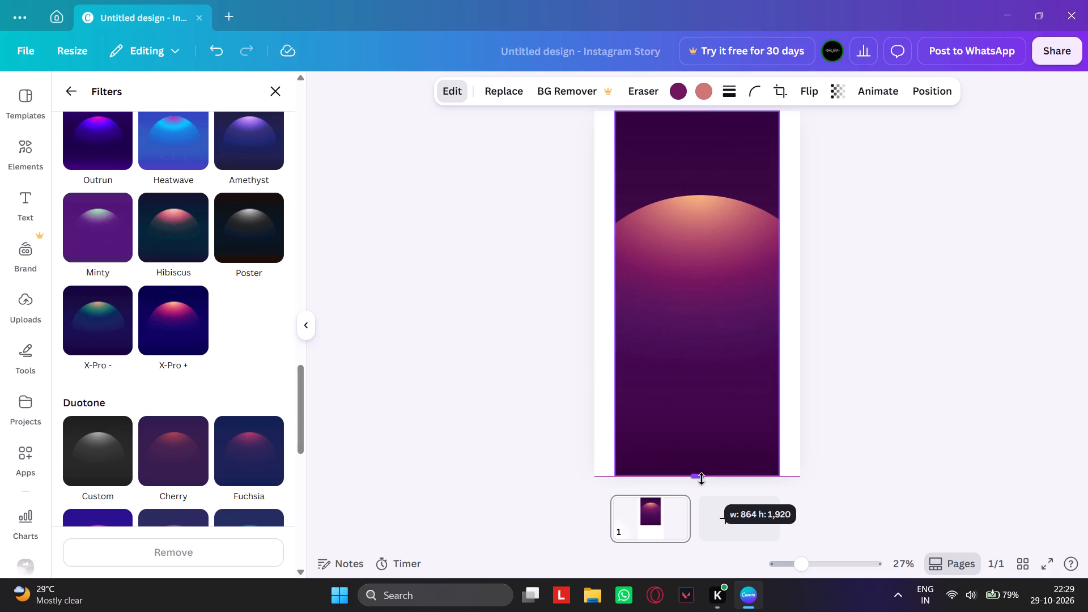
left_click_drag(702, 479, 702, 477)
left_click_drag(777, 294, 796, 296)
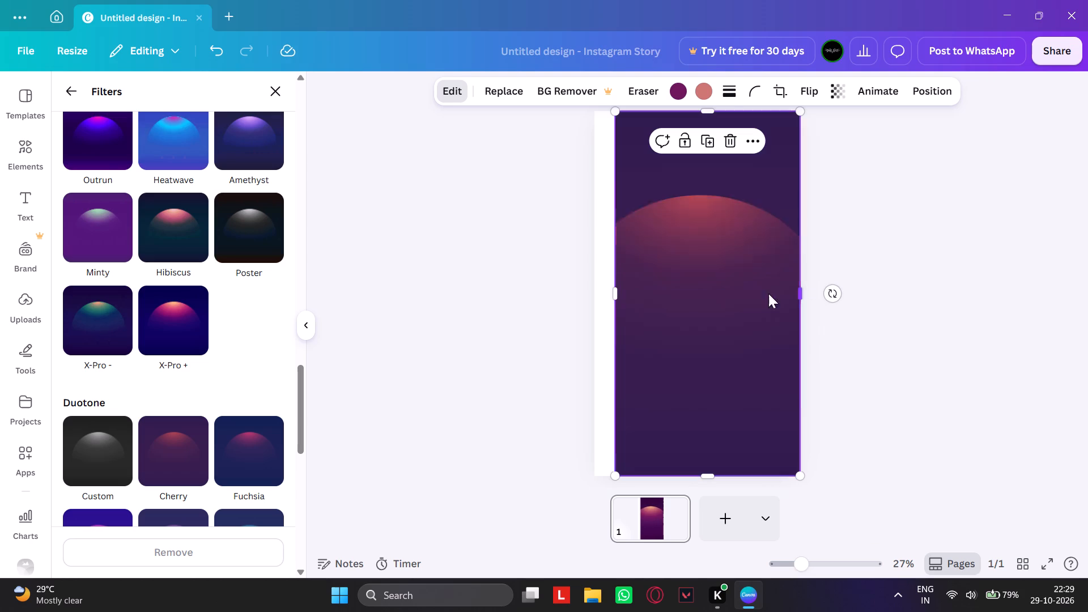
left_click_drag(611, 296, 594, 296)
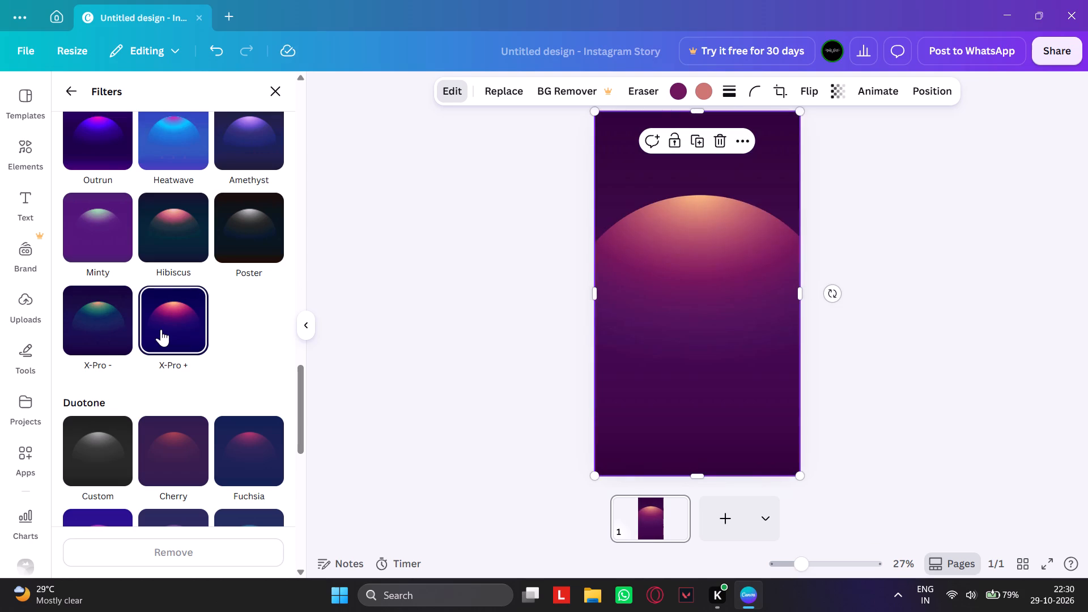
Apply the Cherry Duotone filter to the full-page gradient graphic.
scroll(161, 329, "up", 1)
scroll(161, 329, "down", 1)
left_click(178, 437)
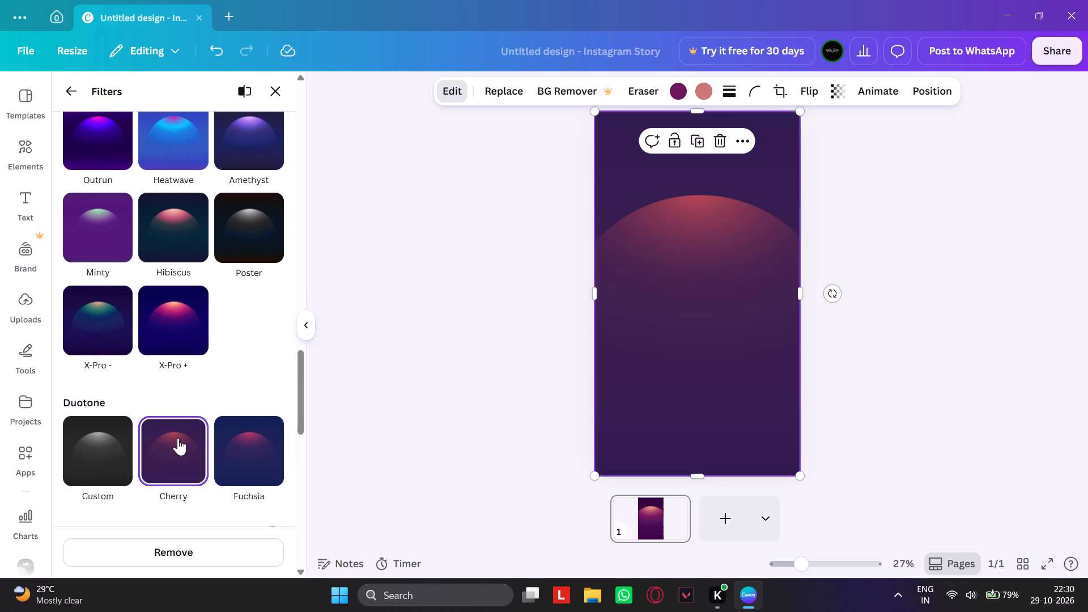
Examine the Colour Pop, Mono, Vintage, Warm and Natural filters as alternatives for the background graphic.
scroll(161, 424, "up", 3)
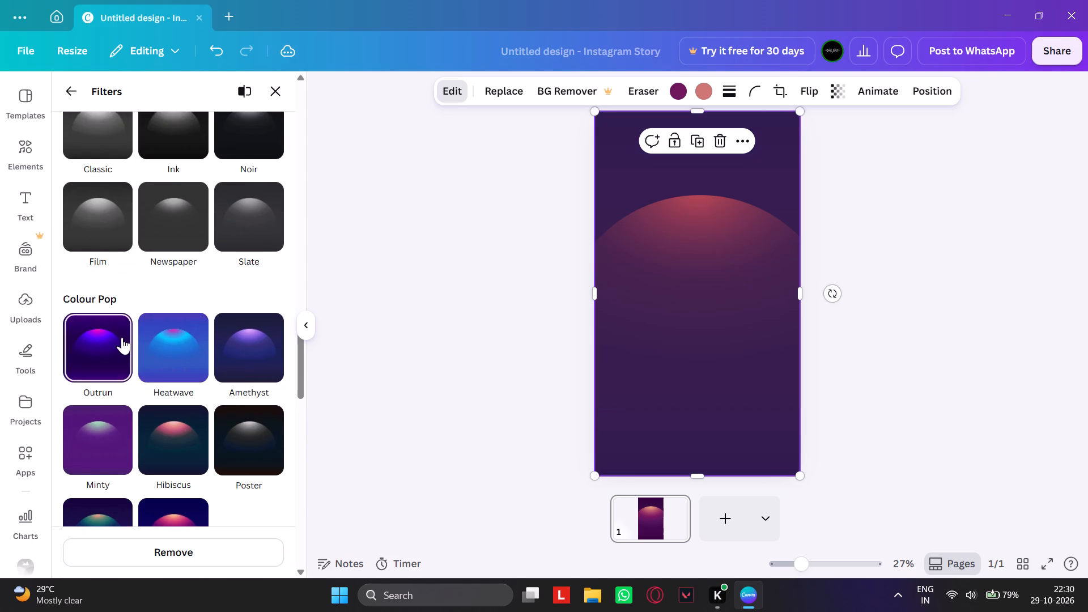
scroll(122, 337, "down", 3)
scroll(176, 388, "up", 7)
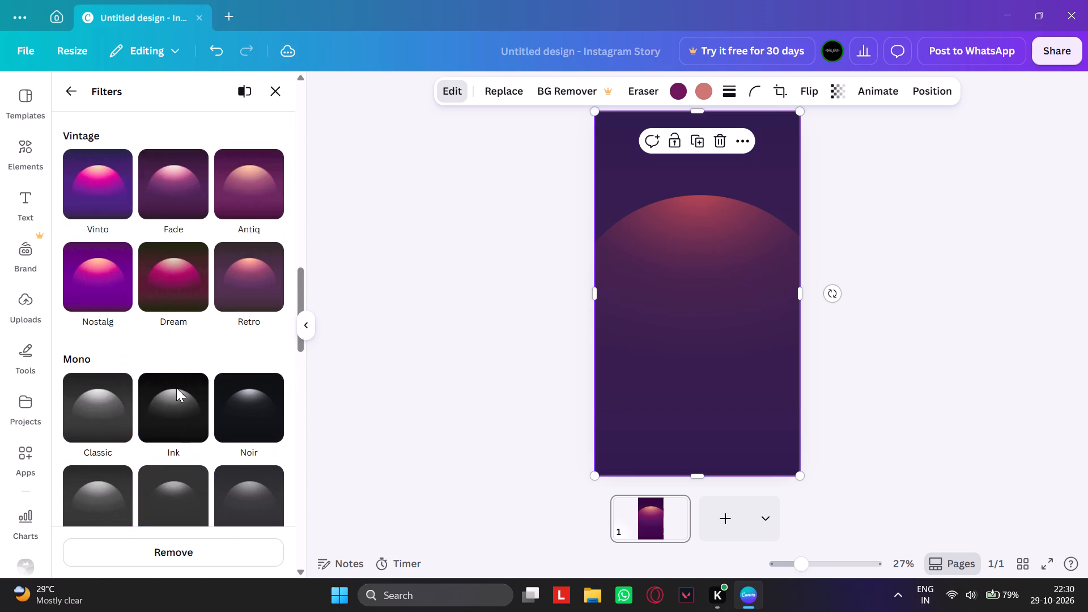
scroll(176, 388, "up", 19)
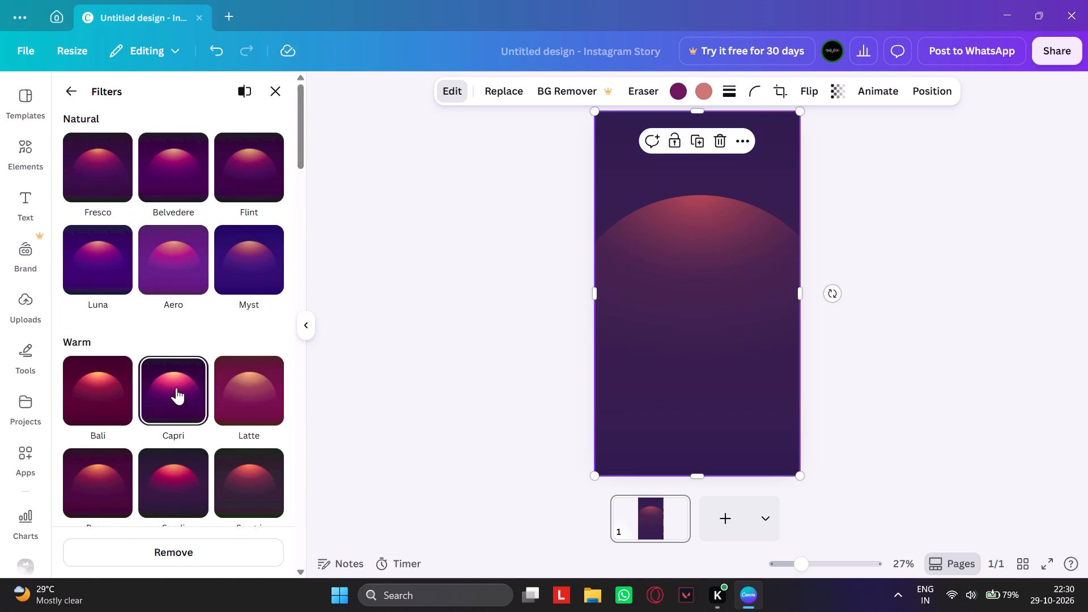
scroll(176, 388, "up", 3)
Leave the filters for the graphic's Adjust settings and undo the Cherry filter.
left_click(61, 82)
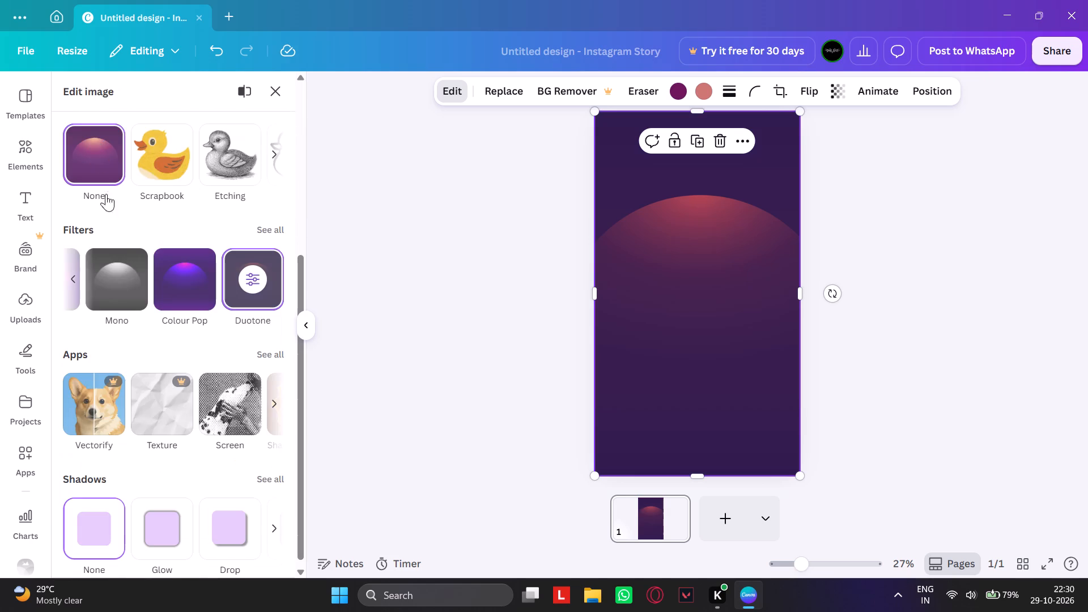
scroll(122, 239, "up", 5)
left_click(90, 233)
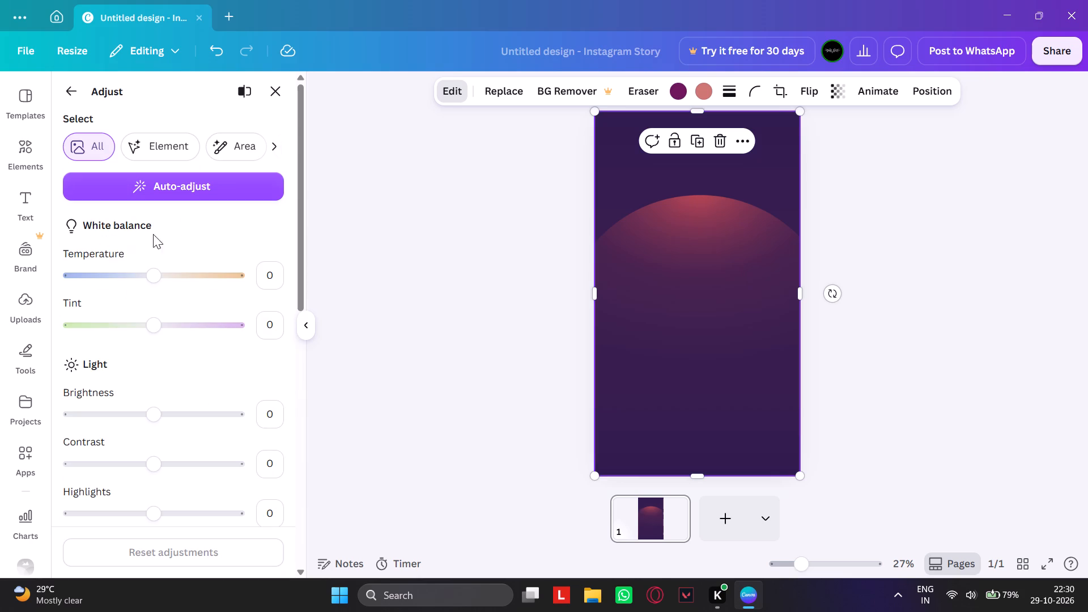
left_click(210, 44)
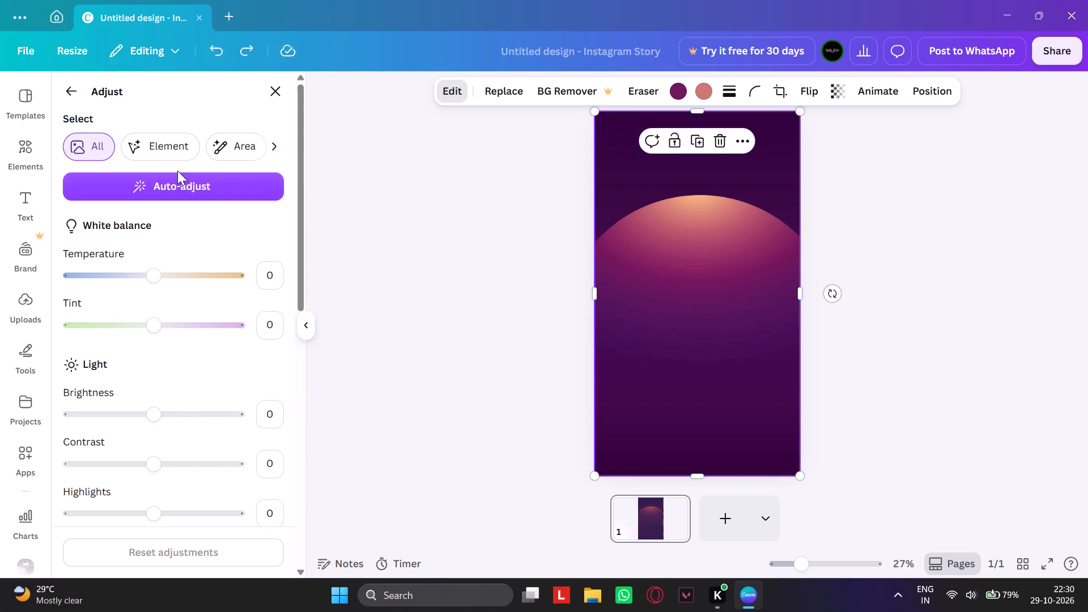
Adjust the background graphic's white balance to temperature 36 and tint -1.
left_click_drag(152, 279, 170, 286)
left_click_drag(156, 278, 190, 290)
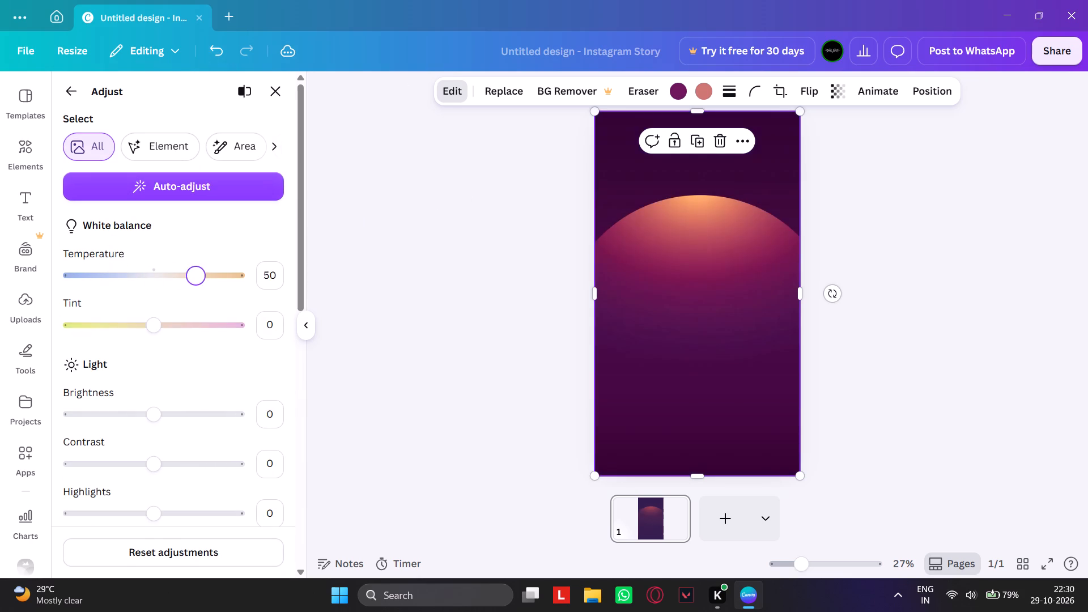
left_click_drag(190, 290, 184, 288)
left_click(156, 325)
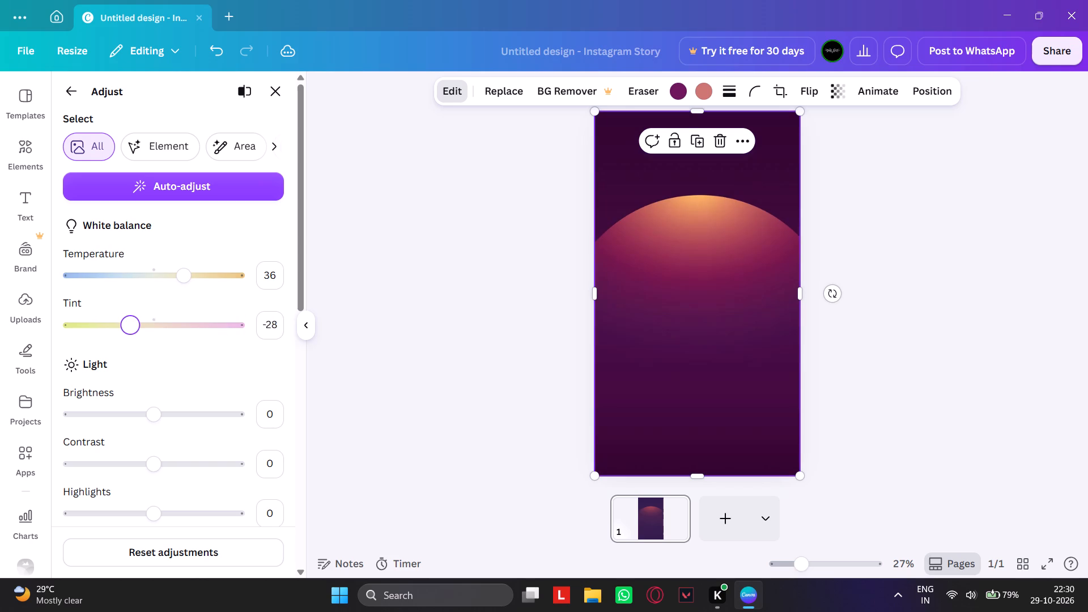
Set the background graphic's brightness to -39 and contrast to -21.
left_click_drag(151, 411, 144, 413)
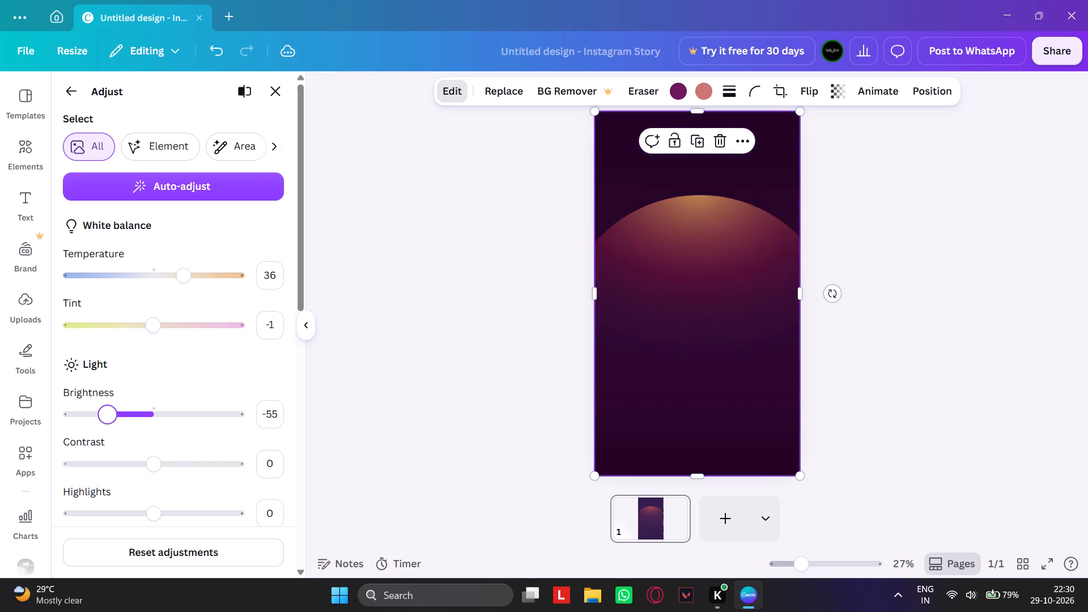
left_click_drag(144, 413, 121, 414)
left_click_drag(152, 466, 207, 462)
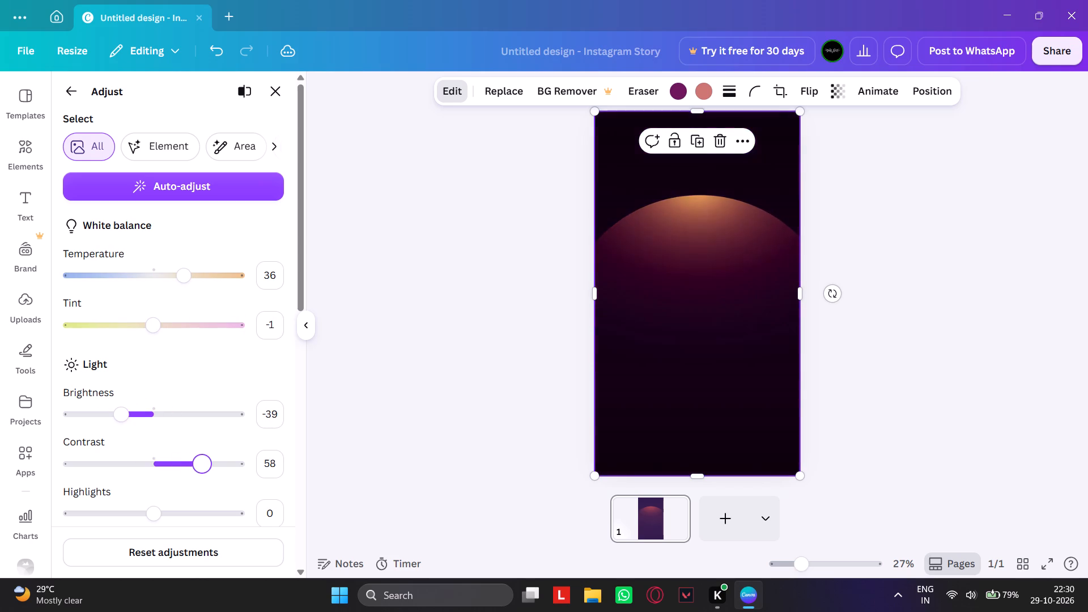
left_click_drag(207, 462, 136, 469)
Set the background graphic's highlights to -84 and whites to -19.
left_click_drag(154, 522, 195, 521)
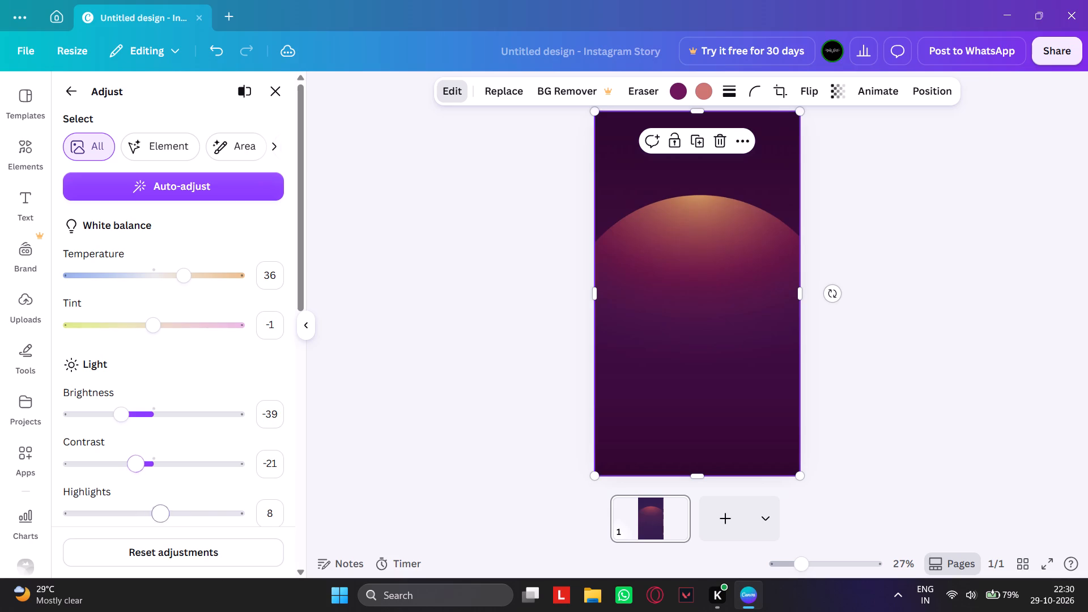
left_click_drag(195, 521, 82, 516)
scroll(107, 494, "down", 2)
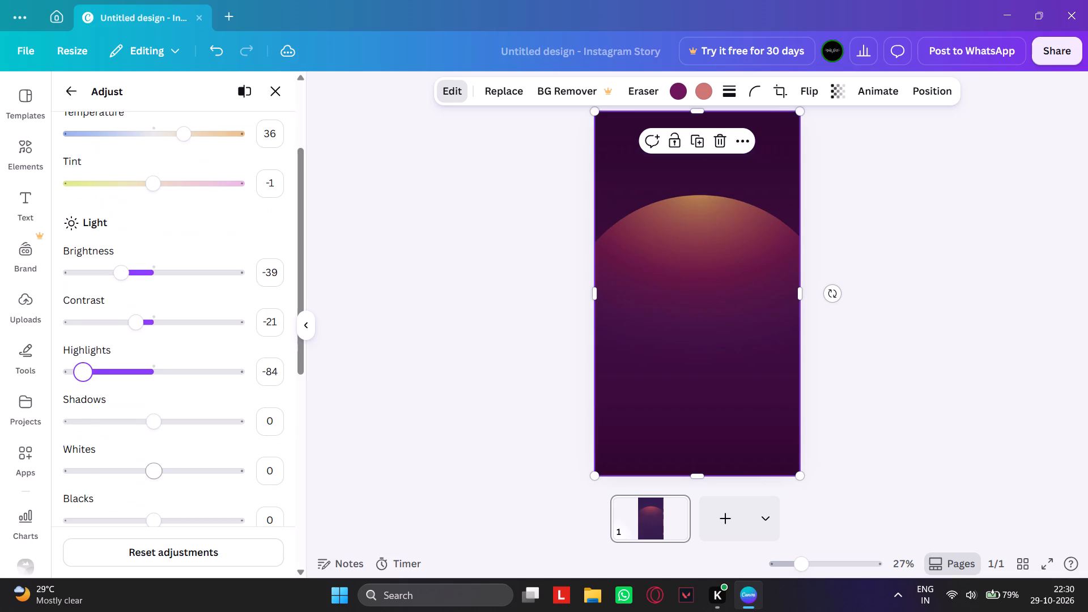
left_click_drag(148, 467, 138, 478)
Set the background graphic's shadows to 54 and try out its saturation and vibrance adjustments.
left_click_drag(159, 422, 199, 434)
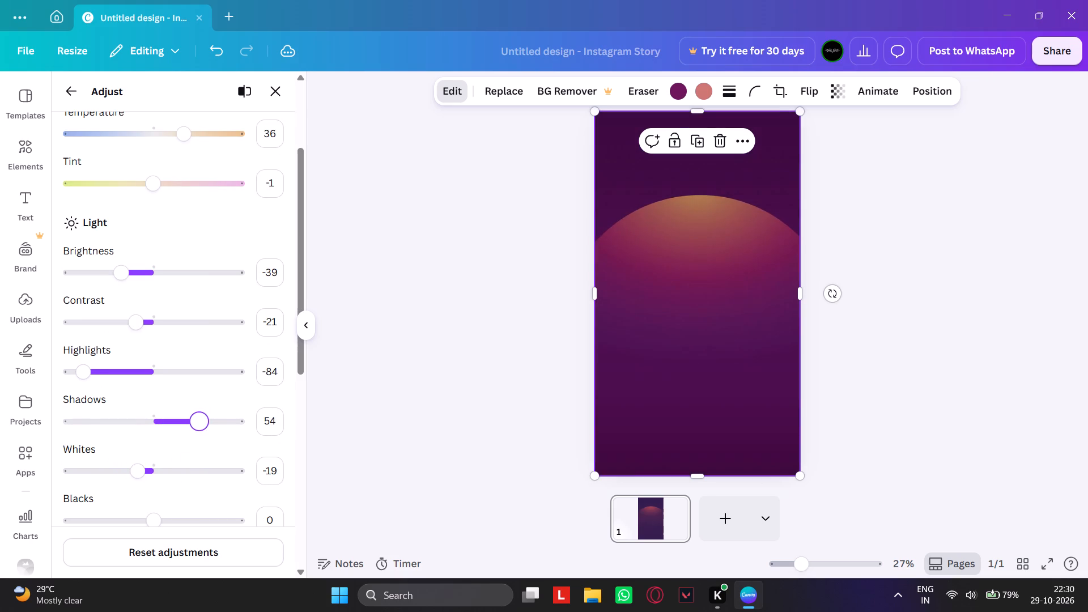
scroll(198, 431, "down", 4)
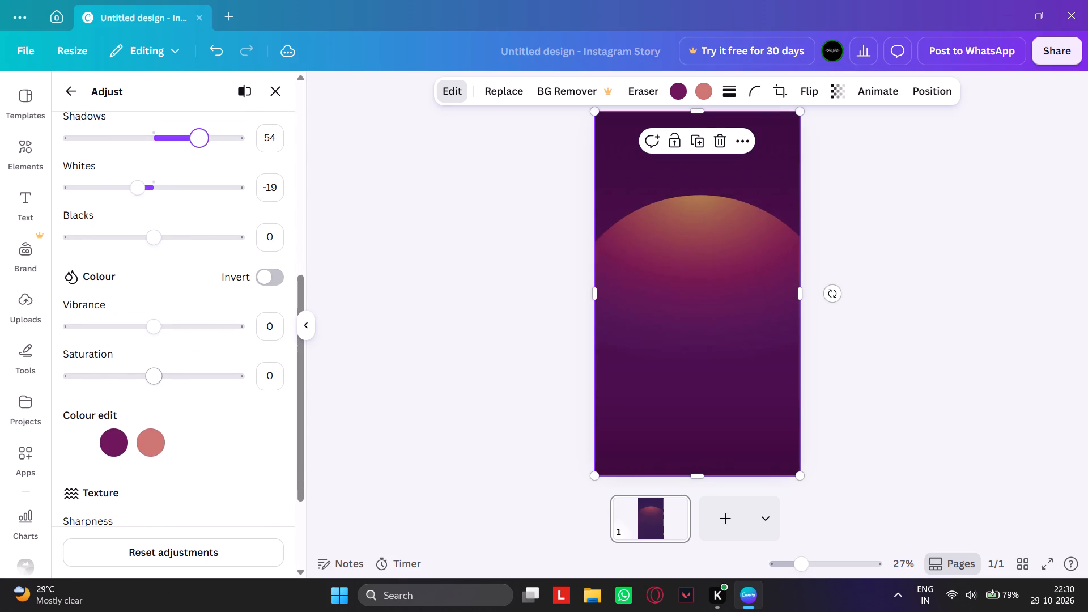
left_click_drag(152, 384, 152, 399)
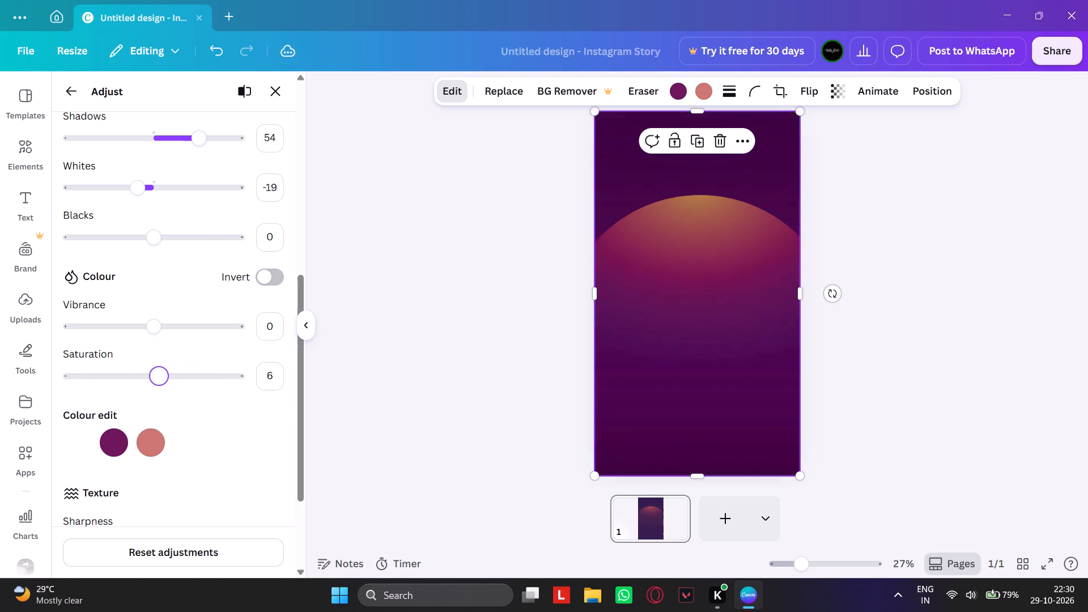
left_click_drag(152, 399, 155, 399)
left_click_drag(156, 331, 165, 331)
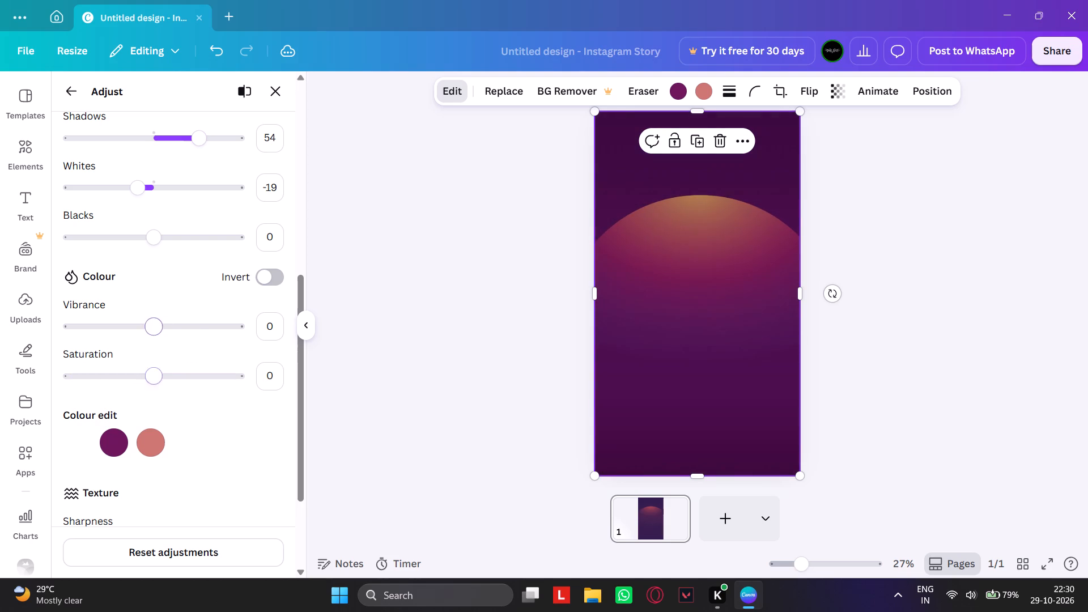
left_click_drag(165, 331, 196, 331)
scroll(196, 350, "down", 3)
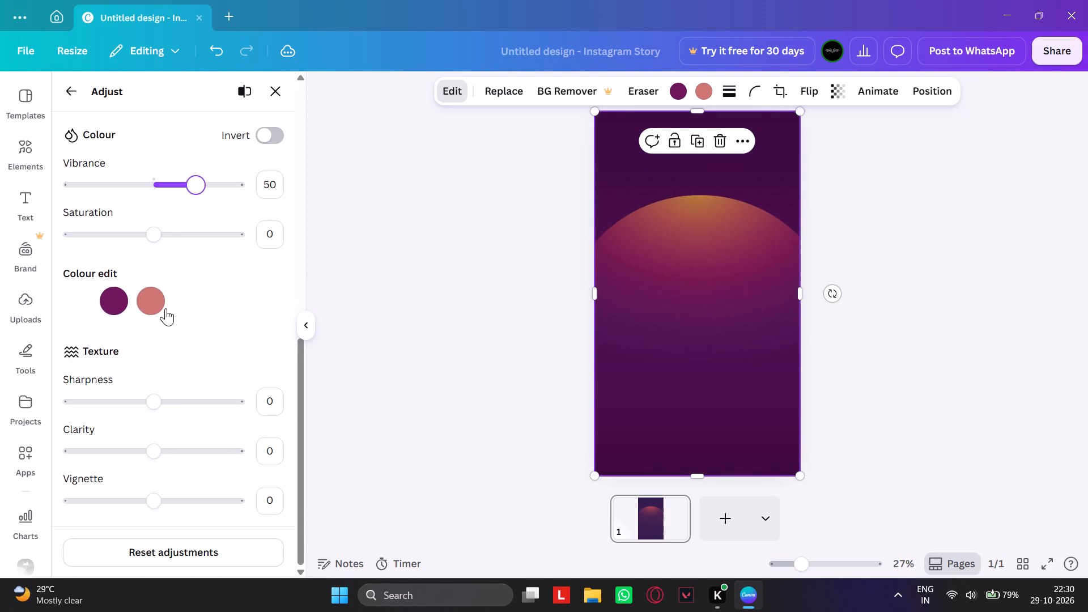
Replace the "background gradient" element search with a search for "diwali".
scroll(282, 316, "up", 16)
left_click(22, 167)
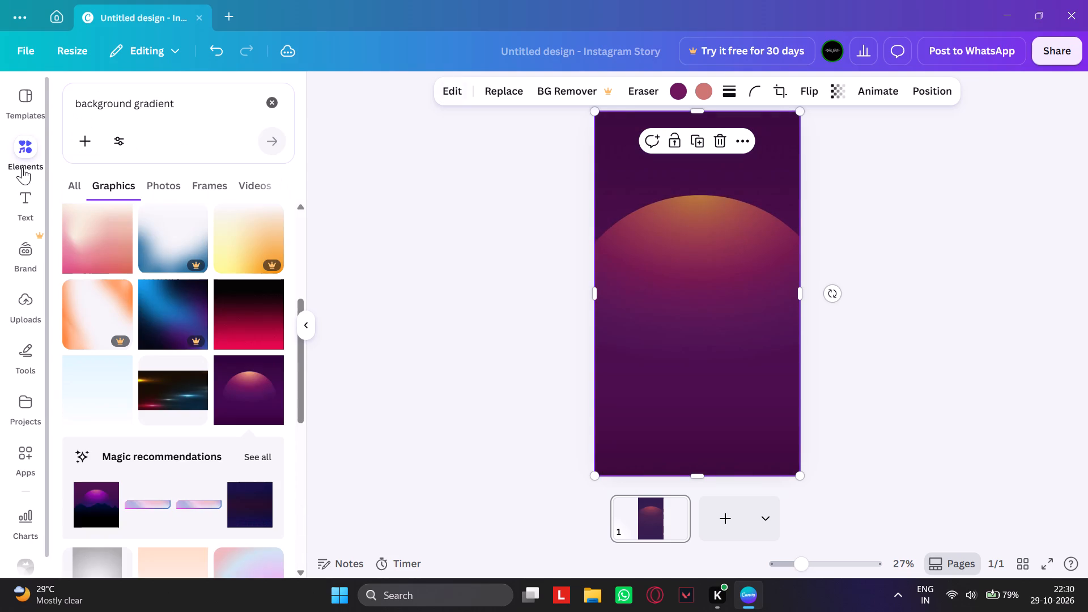
left_click(275, 104)
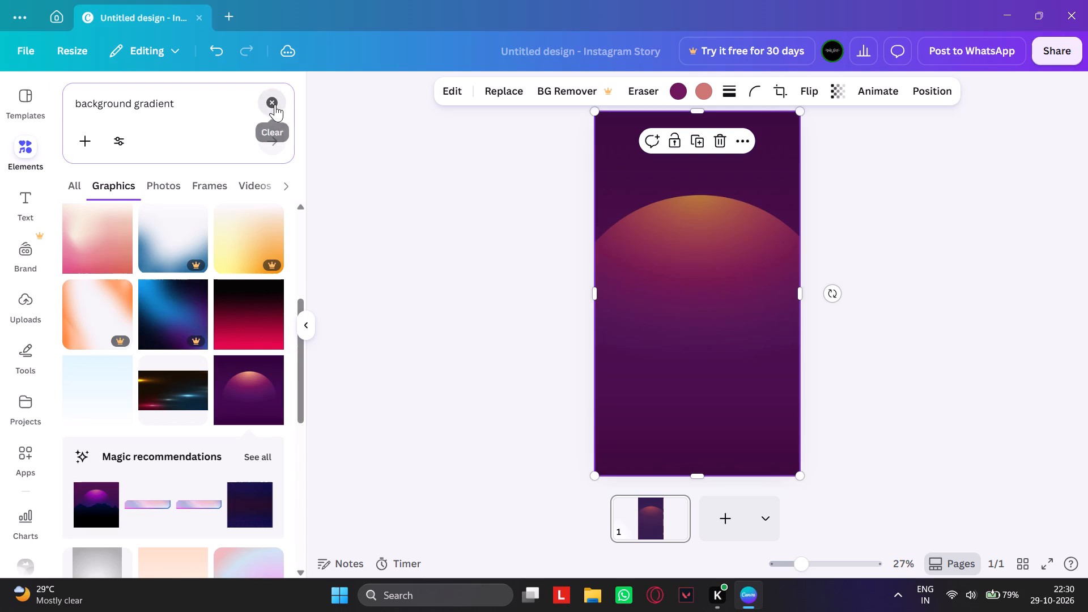
left_click(138, 259)
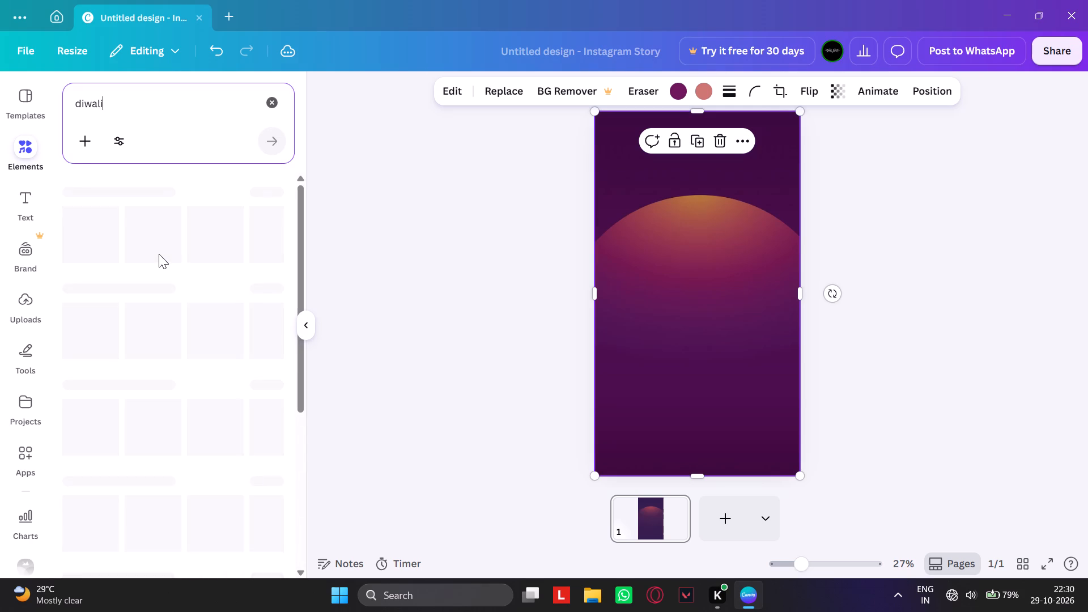
Open the list of available Wi-Fi networks to check the internet connection.
left_click(950, 595)
left_click(906, 324)
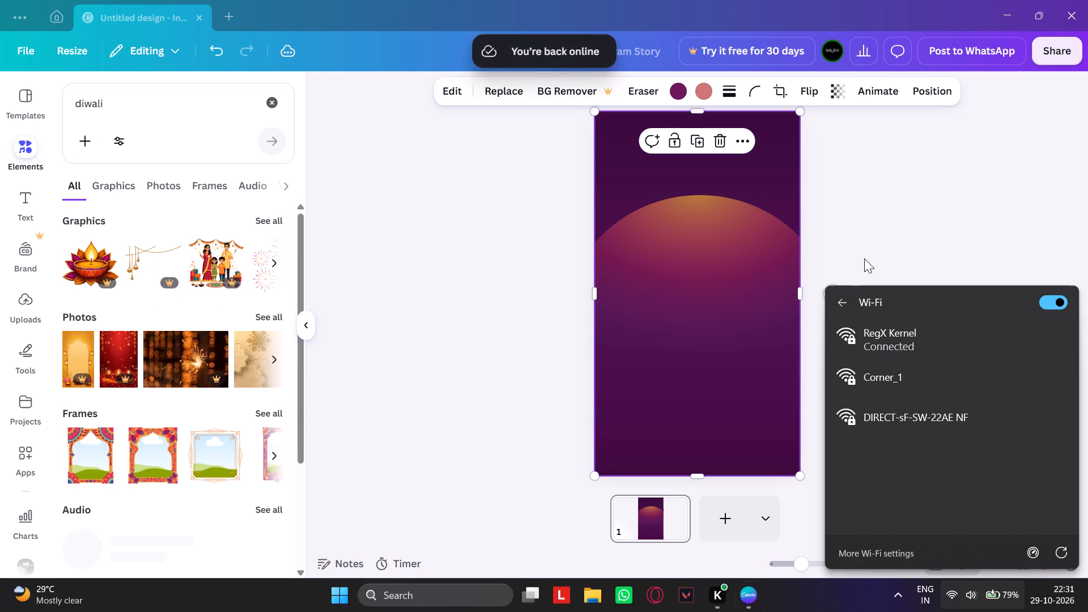
left_click(864, 258)
Show the full set of graphics for the "diwali" search.
scroll(169, 304, "up", 3)
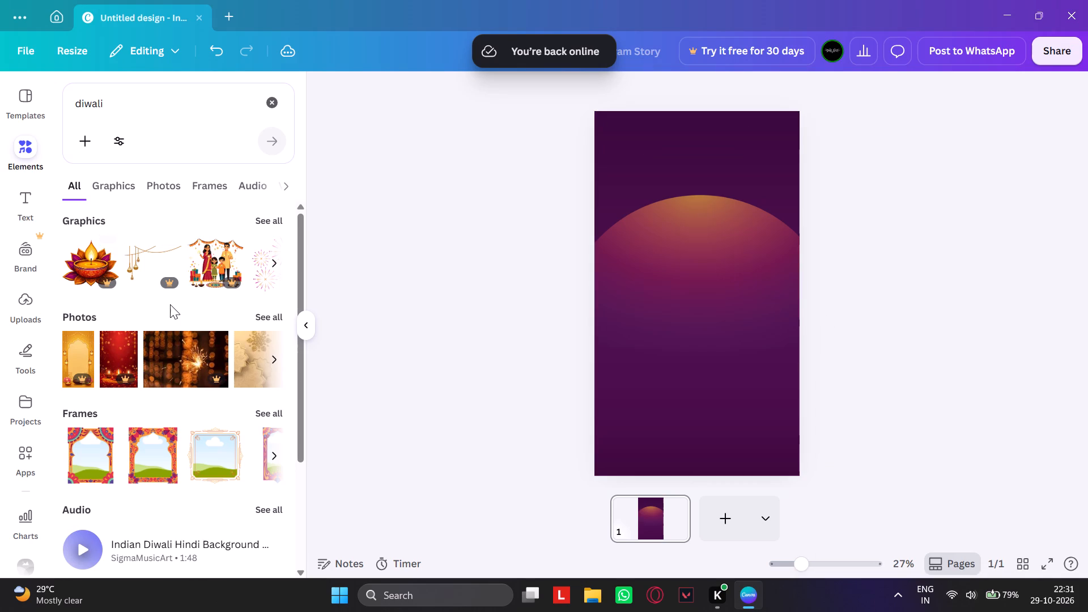
scroll(170, 304, "down", 2)
scroll(170, 304, "up", 2)
left_click(262, 219)
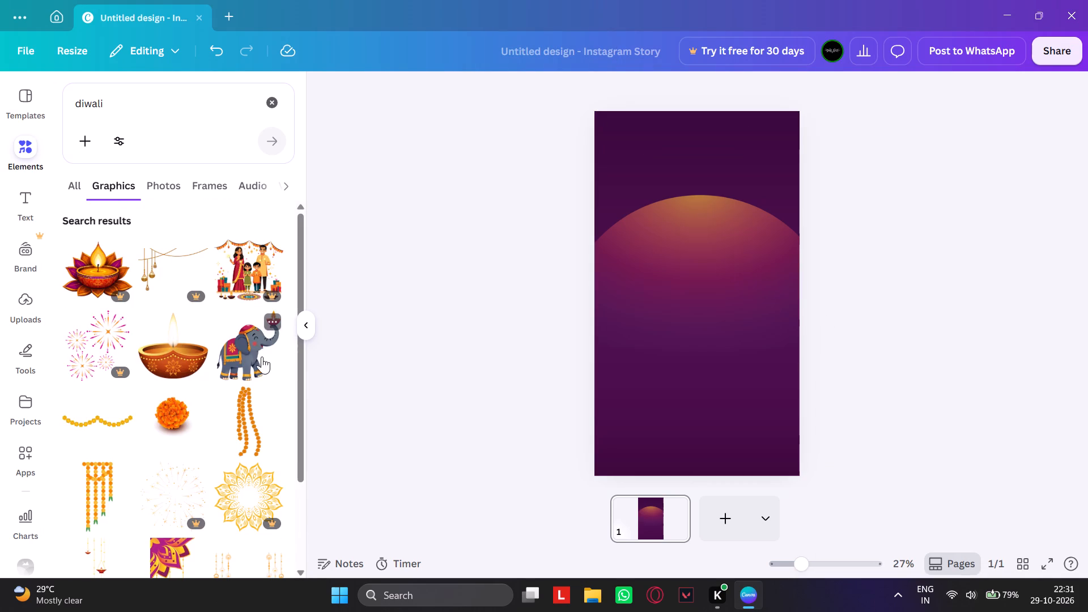
Add the elephant graphic with the lit diya, shrink it and place it in the story page's bottom-left corner, partly beyond the left edge.
left_click_drag(245, 350, 252, 350)
left_click(246, 348)
left_click_drag(664, 358, 579, 442)
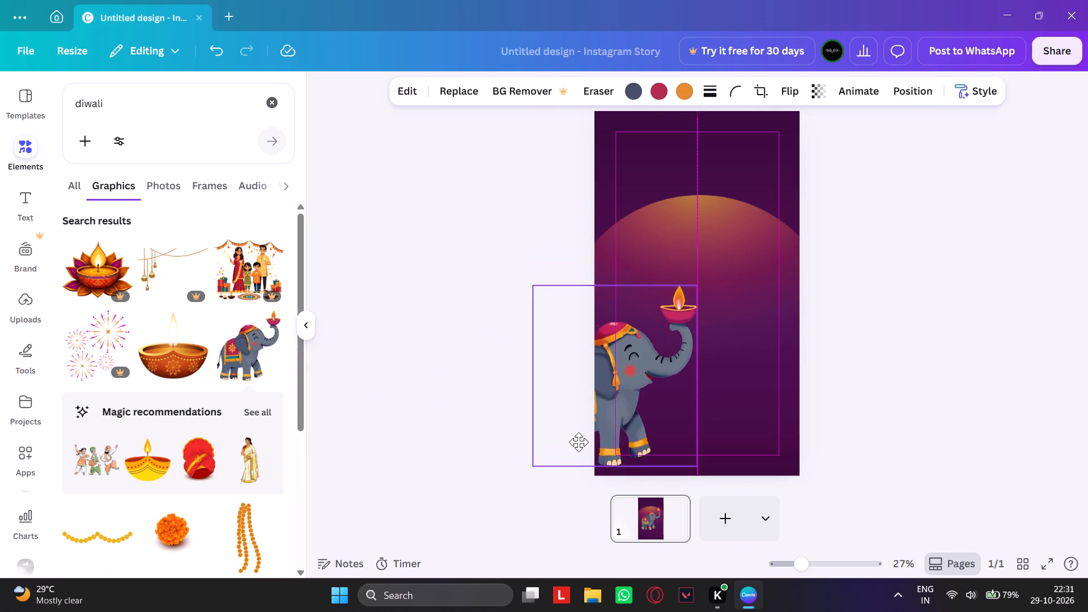
left_click_drag(579, 442, 549, 459)
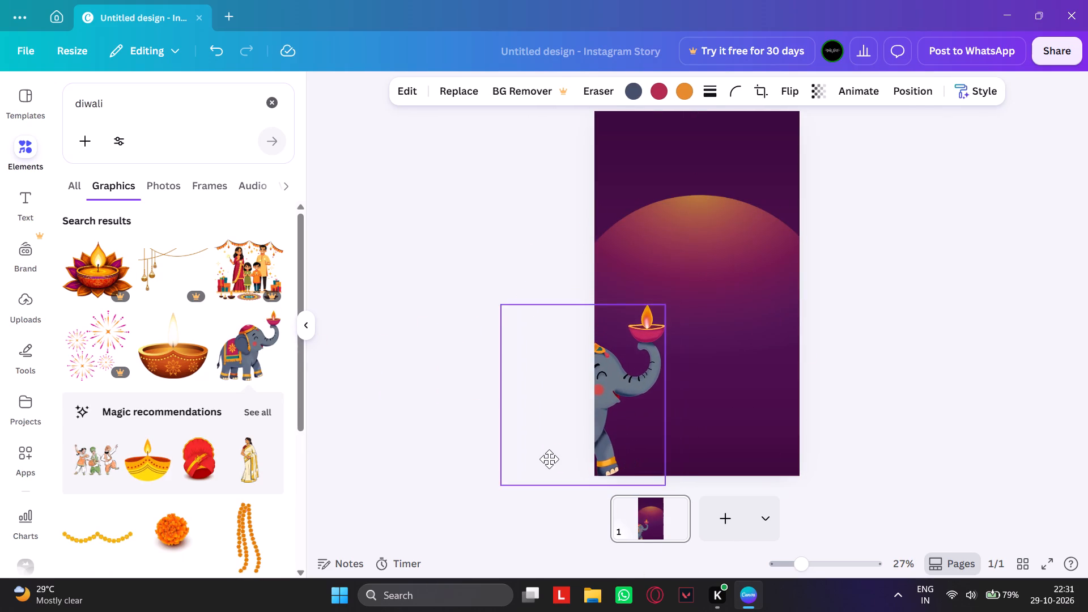
left_click_drag(549, 459, 573, 448)
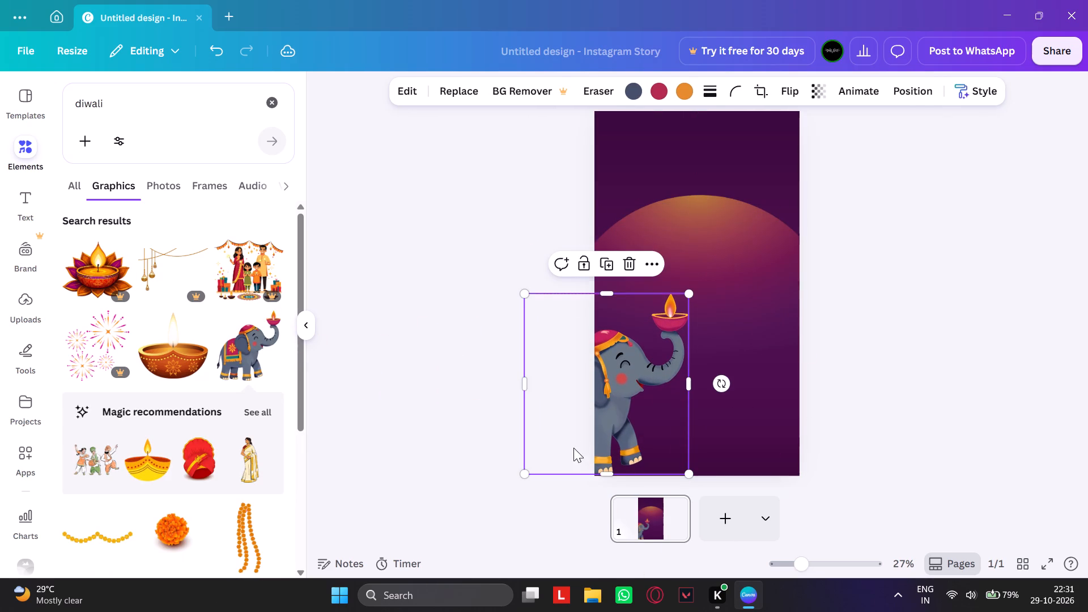
left_click_drag(689, 291, 636, 371)
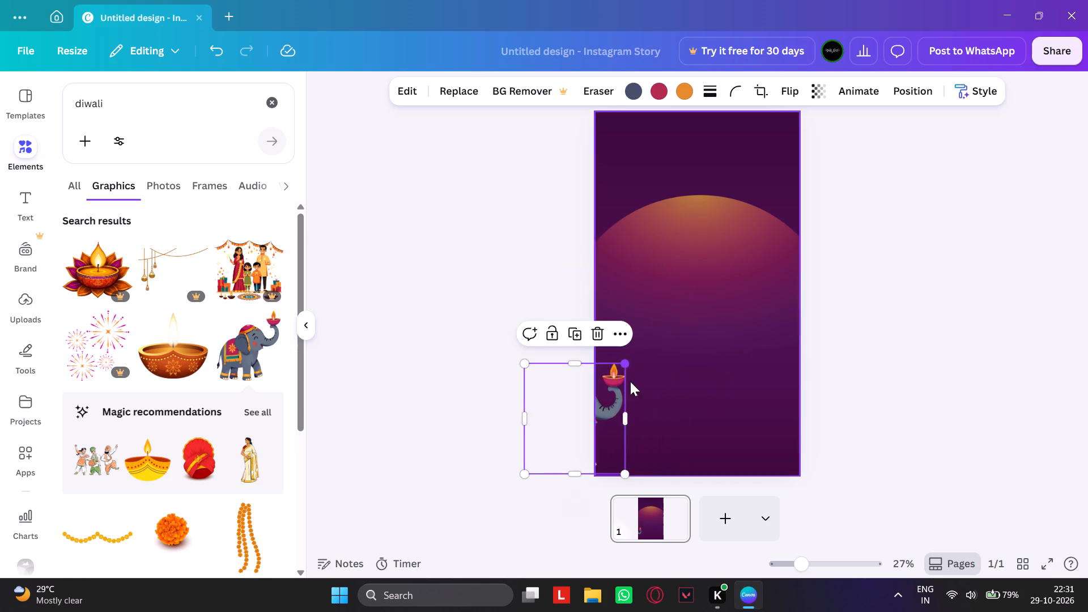
left_click_drag(609, 397, 660, 399)
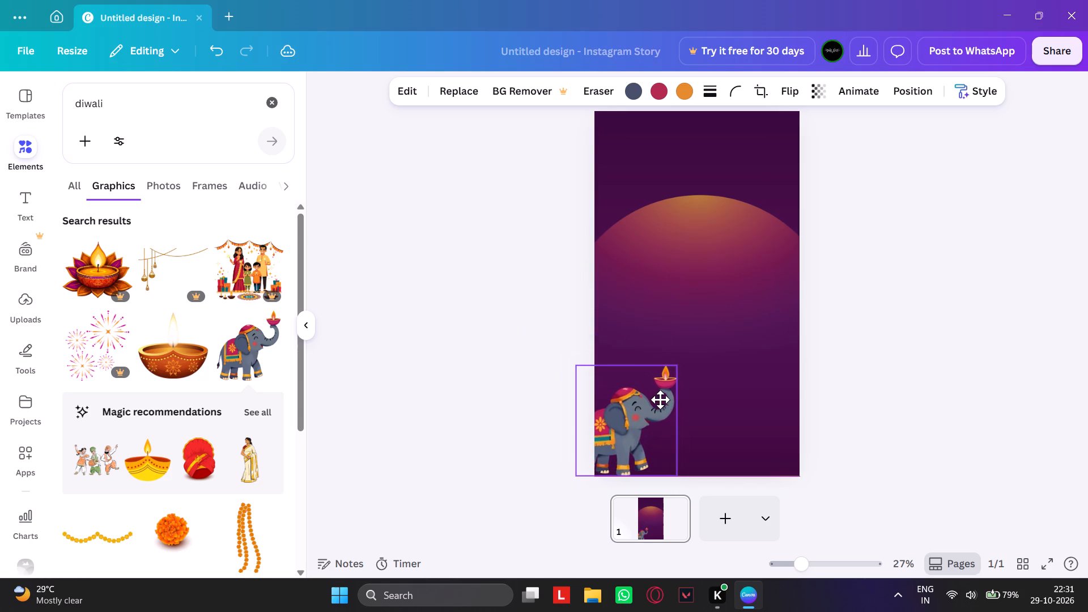
Move the elephant graphic into the page's bottom-left corner so its back and feet extend past the page edges.
left_click_drag(660, 399, 653, 403)
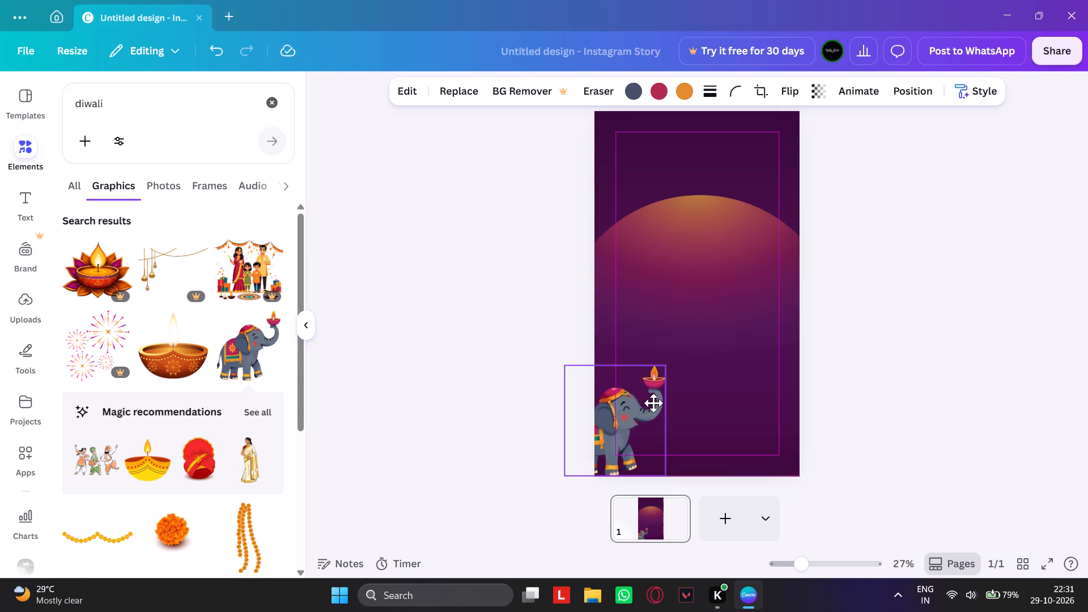
left_click_drag(653, 403, 651, 415)
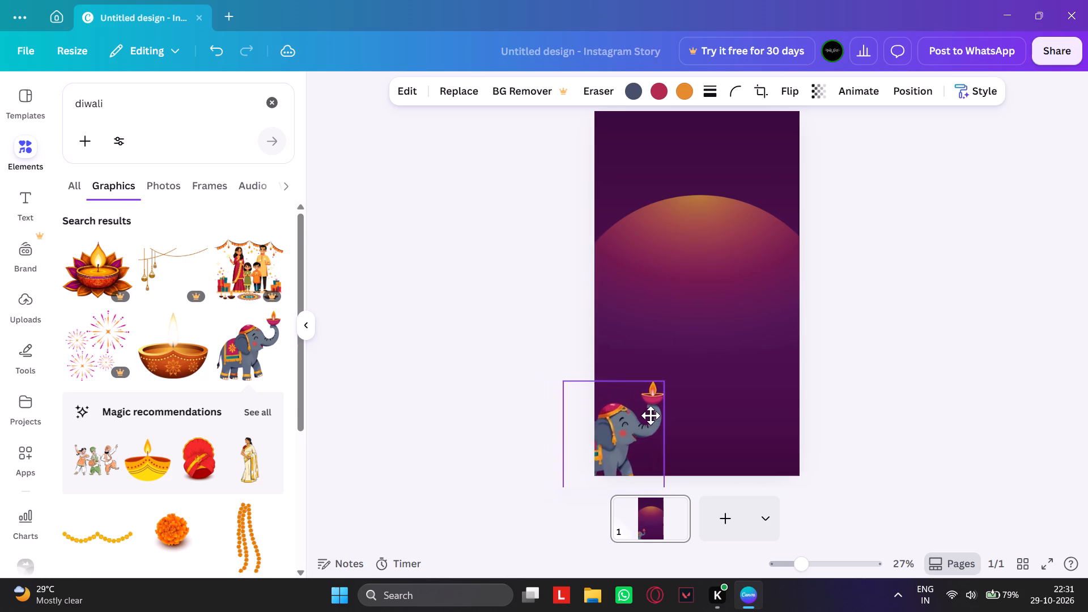
left_click_drag(651, 415, 657, 430)
left_click_drag(645, 438, 649, 428)
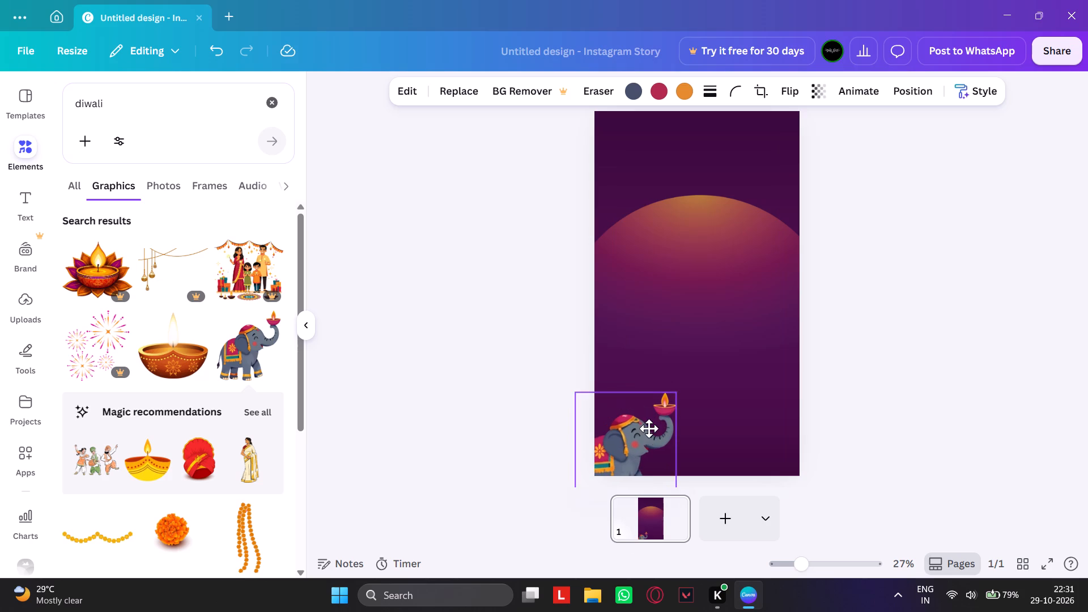
left_click_drag(649, 428, 649, 427)
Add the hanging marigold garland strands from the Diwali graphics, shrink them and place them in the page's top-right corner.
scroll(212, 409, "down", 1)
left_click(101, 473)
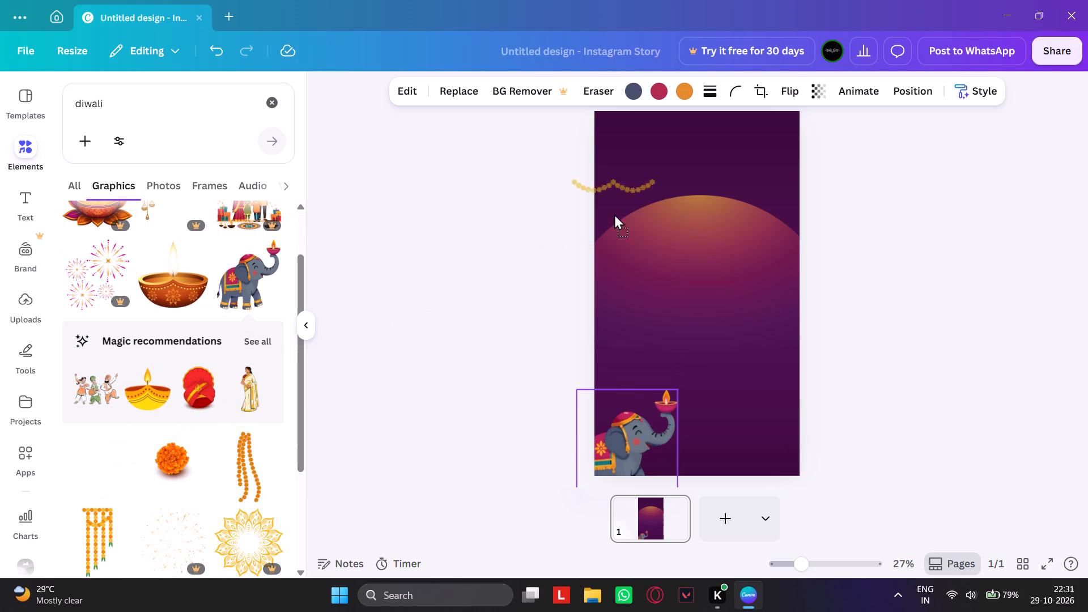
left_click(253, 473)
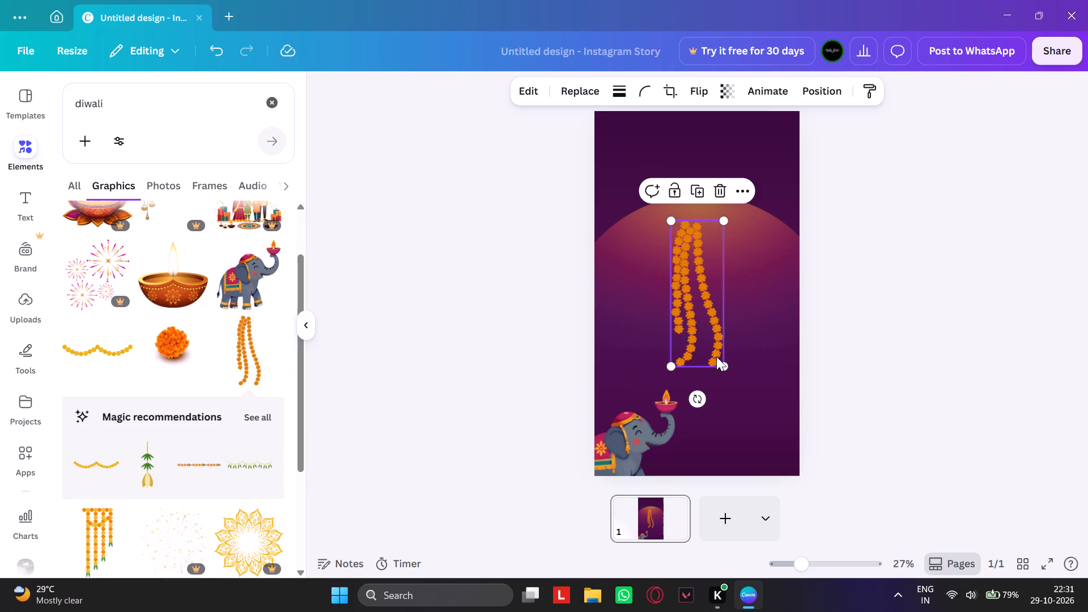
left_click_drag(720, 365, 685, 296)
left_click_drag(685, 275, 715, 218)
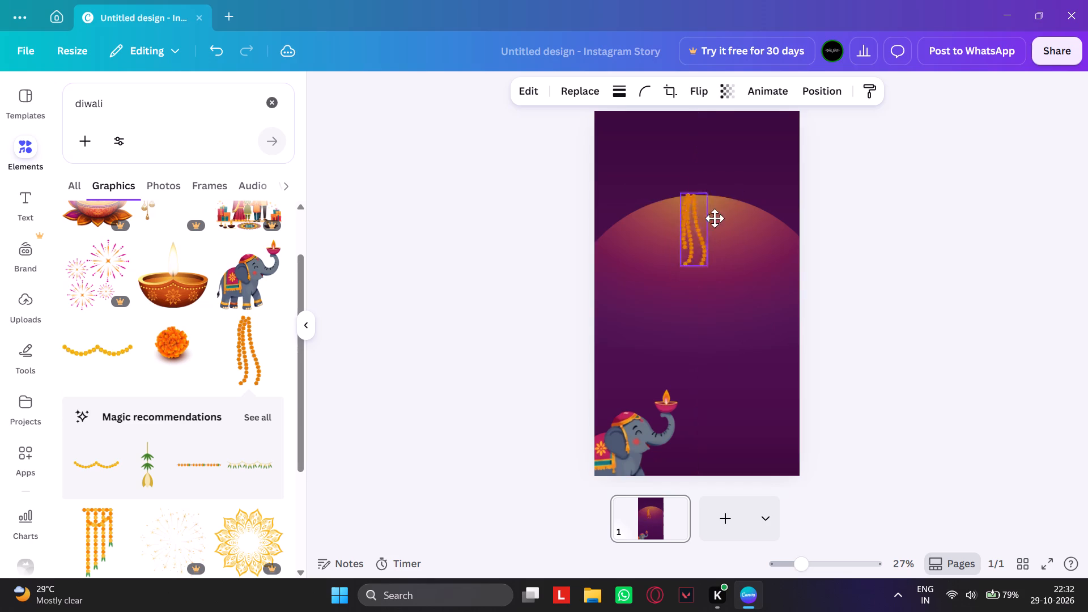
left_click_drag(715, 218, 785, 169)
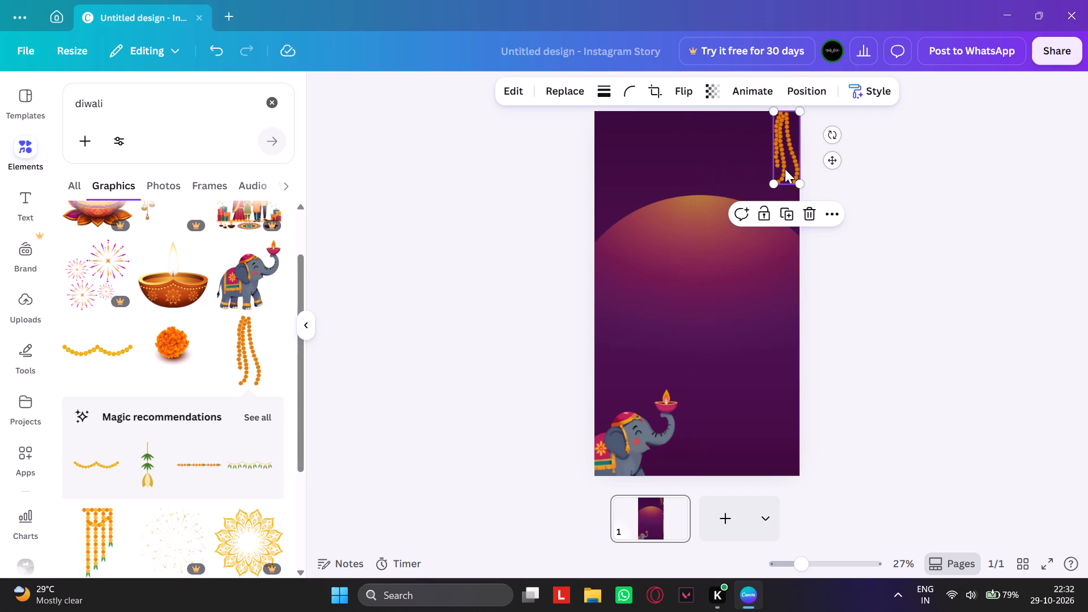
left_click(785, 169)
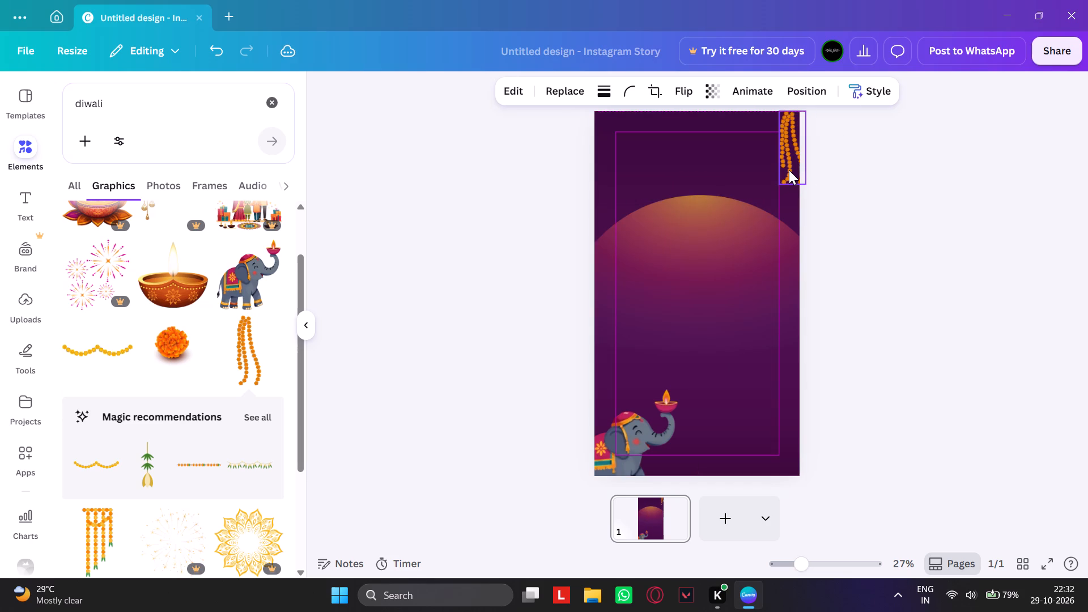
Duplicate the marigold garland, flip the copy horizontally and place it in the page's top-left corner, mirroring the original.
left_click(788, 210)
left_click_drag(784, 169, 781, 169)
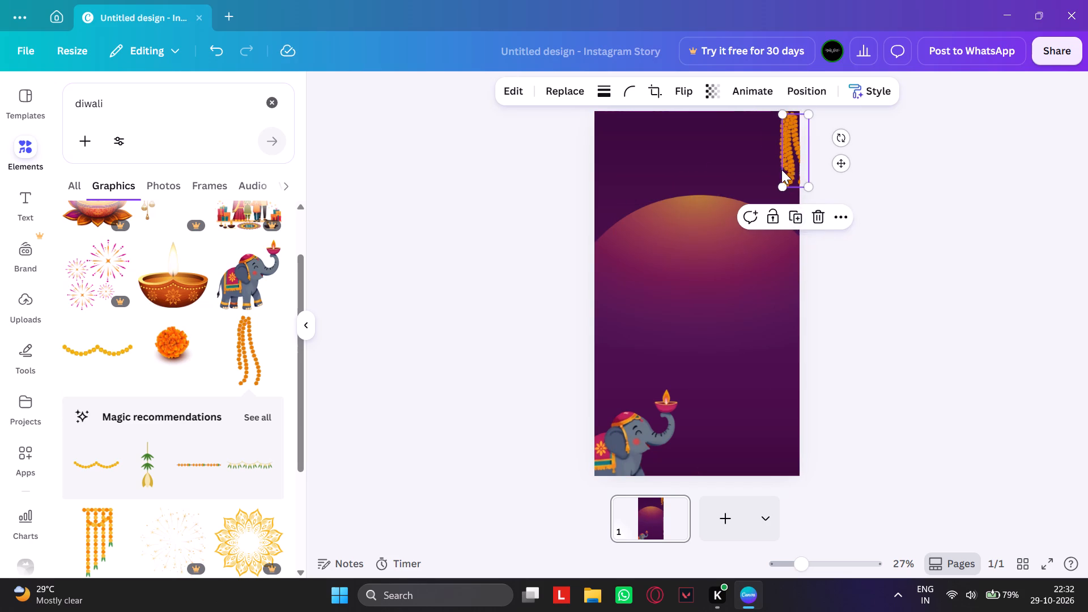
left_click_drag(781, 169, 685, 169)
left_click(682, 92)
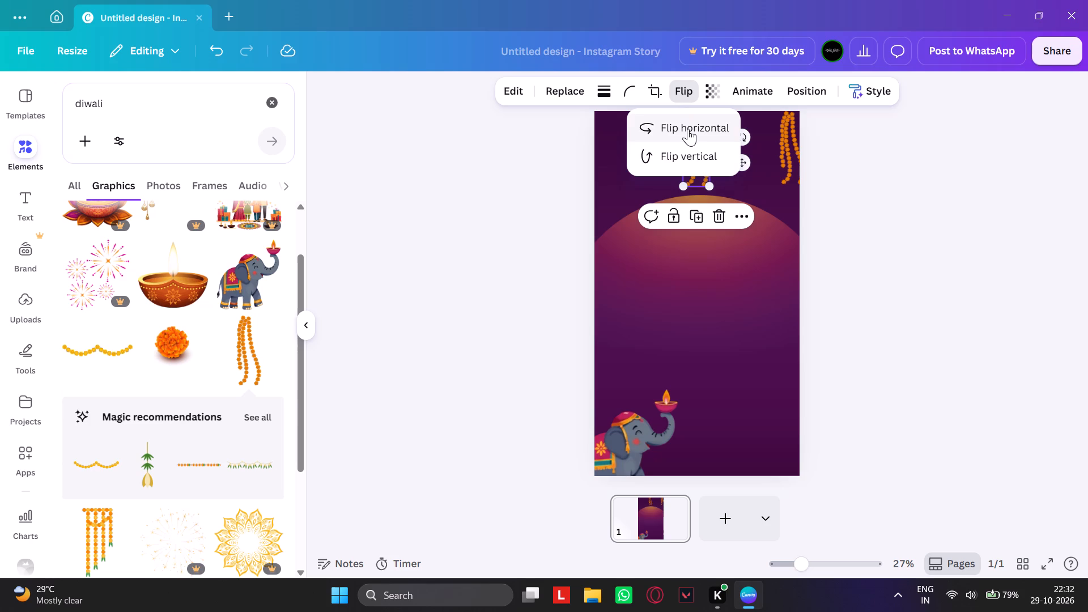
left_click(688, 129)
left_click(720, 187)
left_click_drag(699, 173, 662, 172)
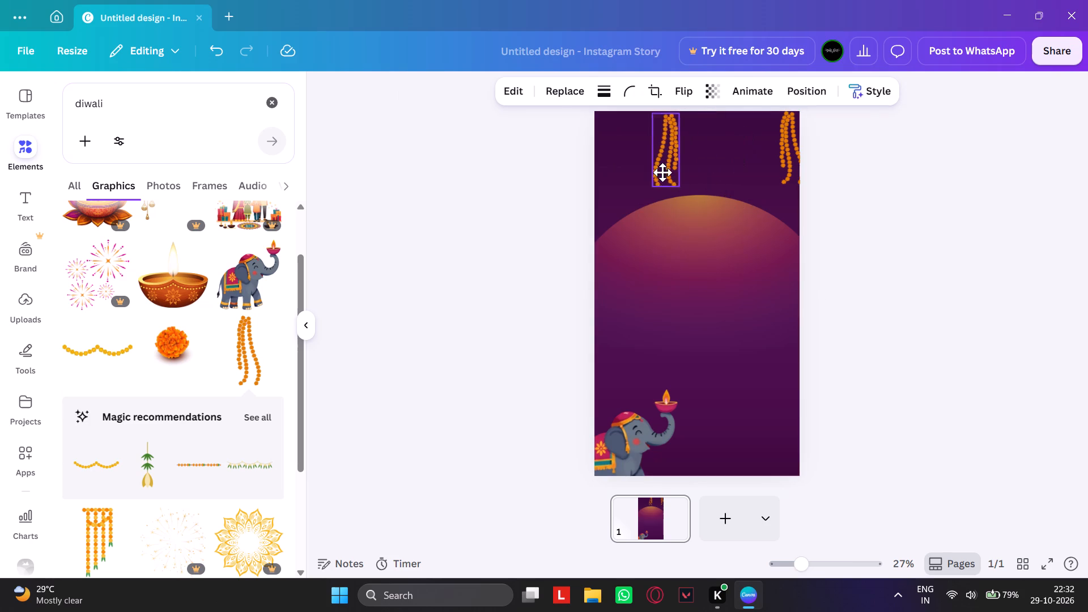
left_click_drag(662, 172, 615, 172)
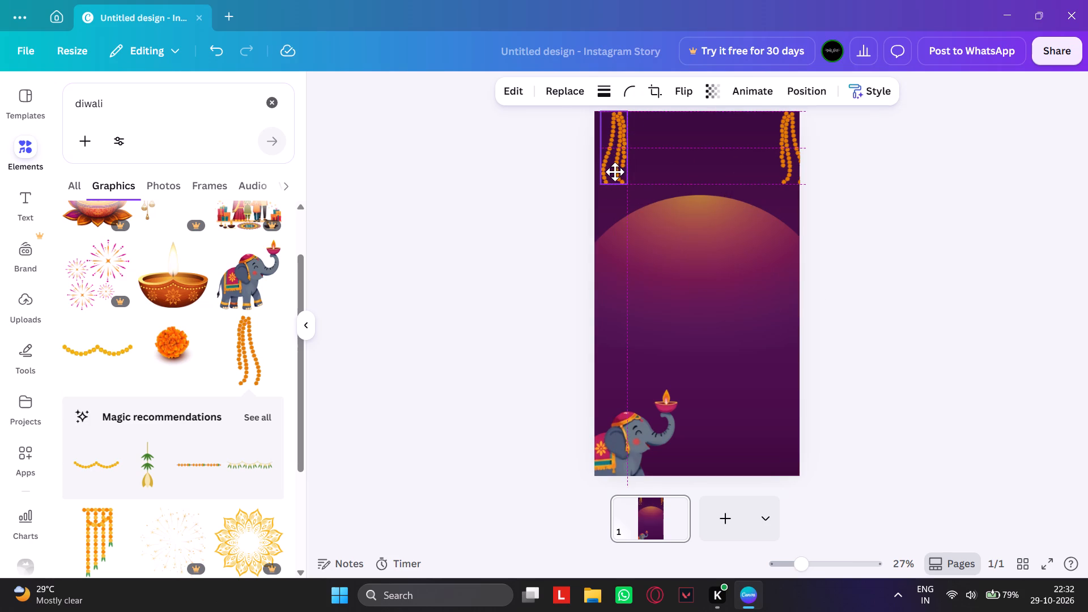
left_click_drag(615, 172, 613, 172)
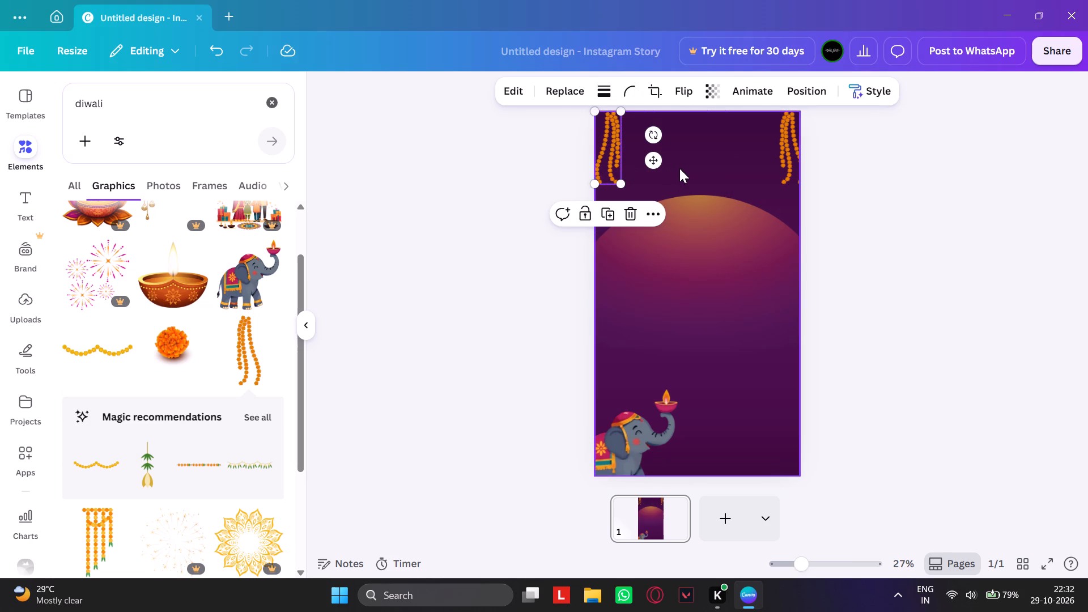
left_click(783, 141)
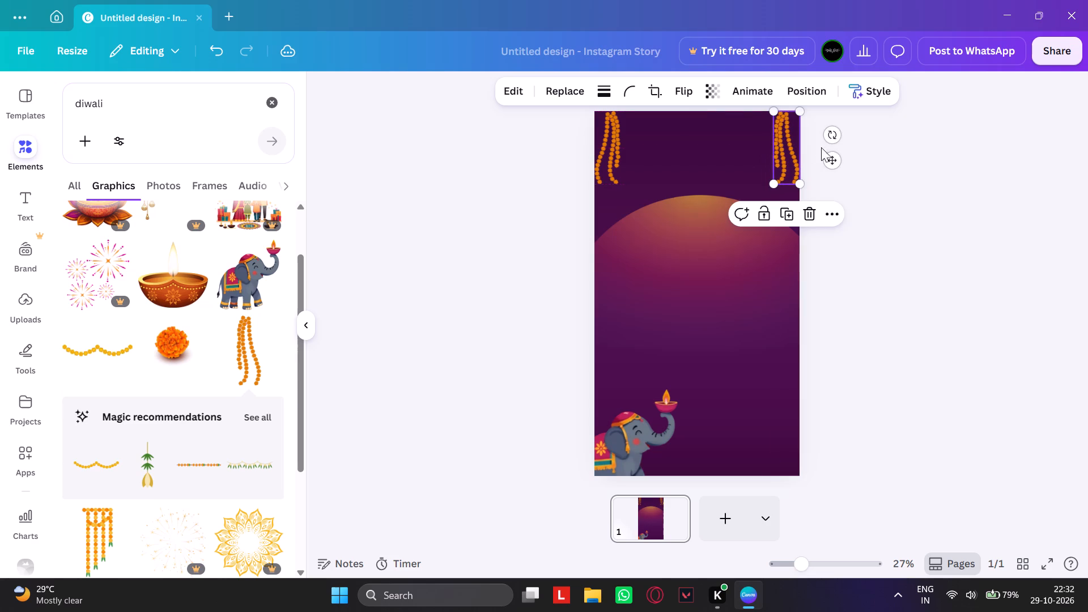
Add the golden mandala with a diya from the Diwali graphics, enlarge it to most of the page width and center it over the orange glow.
left_click(900, 165)
scroll(0, 355, "down", 1)
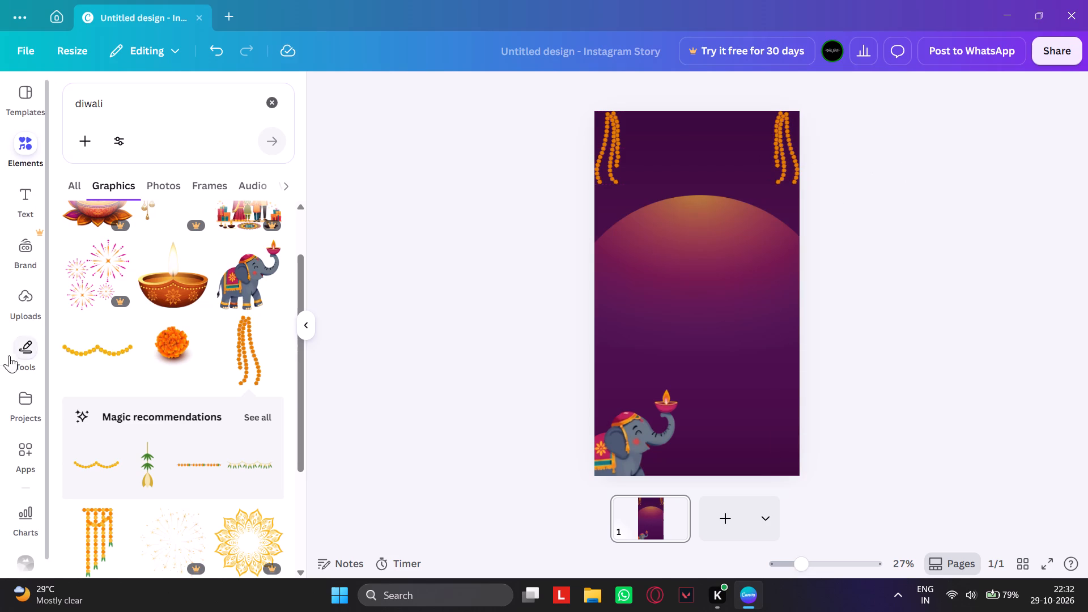
scroll(167, 334, "down", 2)
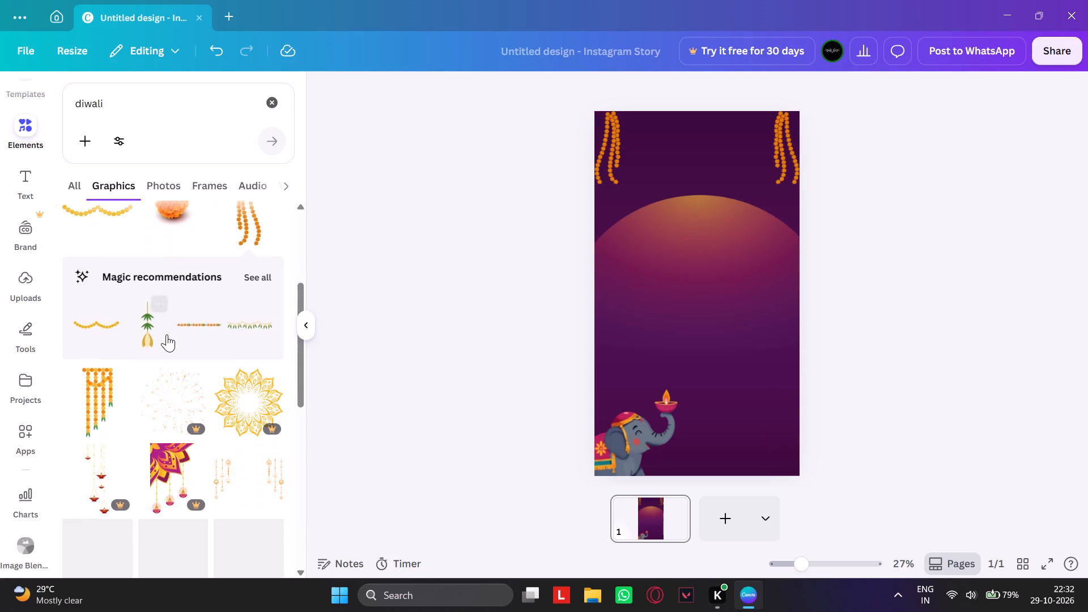
scroll(183, 464, "down", 1)
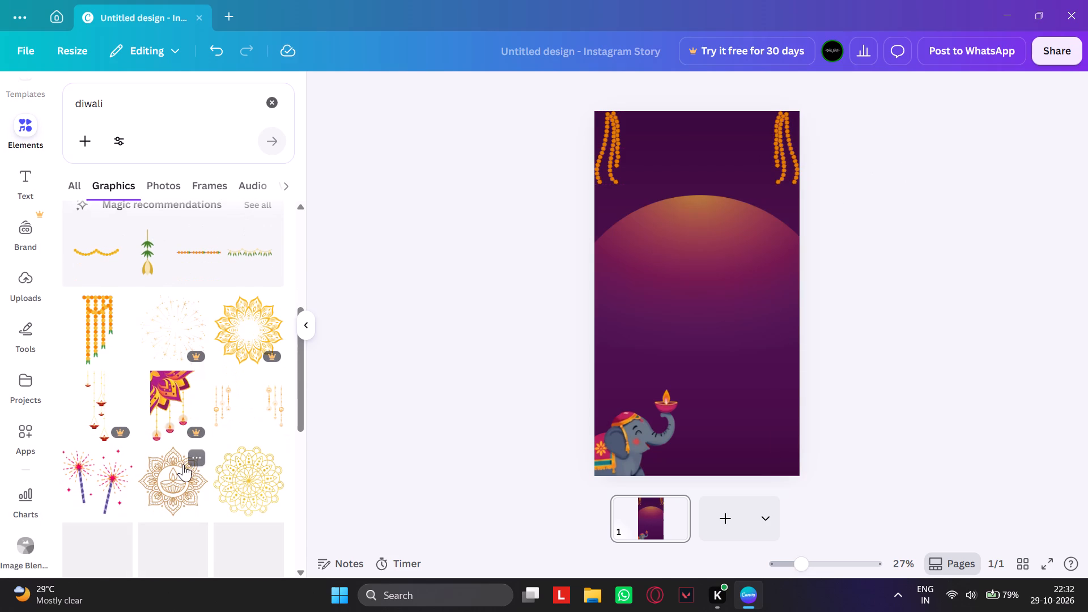
left_click_drag(250, 477, 270, 382)
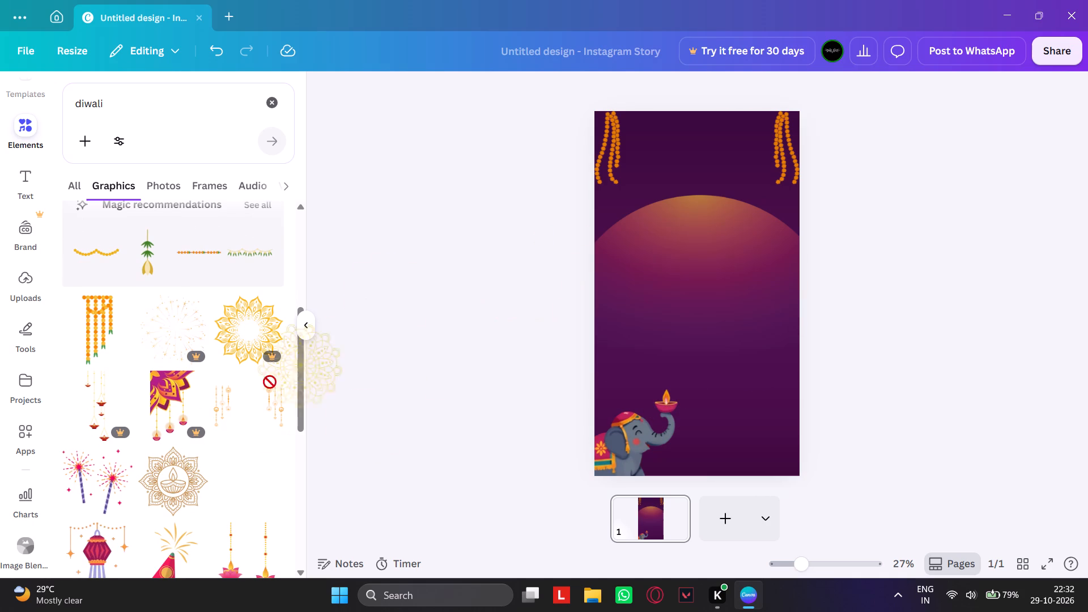
left_click_drag(270, 382, 240, 481)
left_click(179, 484)
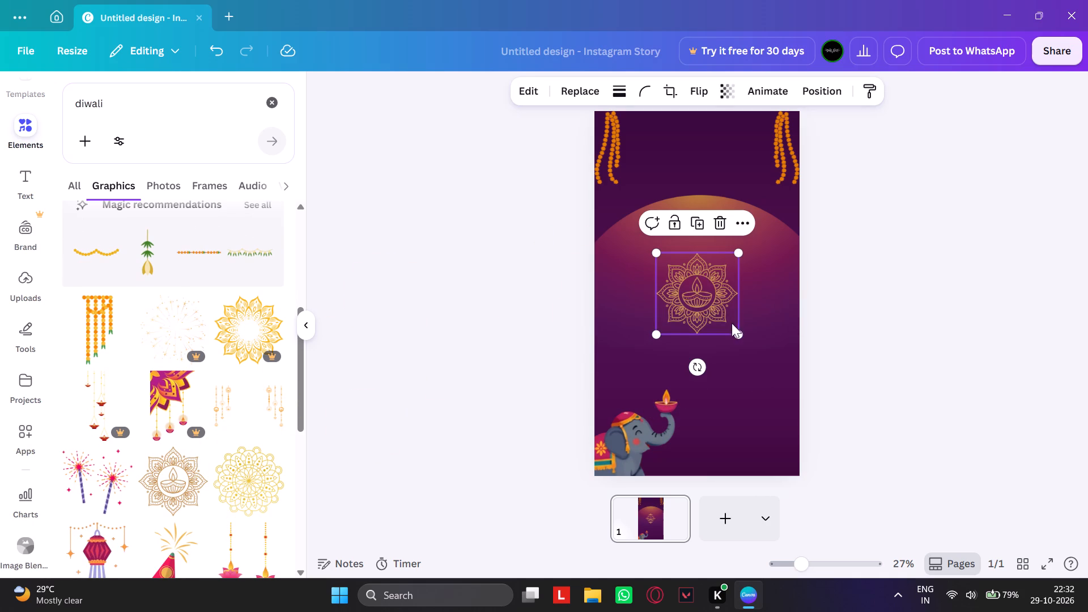
left_click_drag(739, 334, 819, 442)
left_click_drag(740, 388, 688, 326)
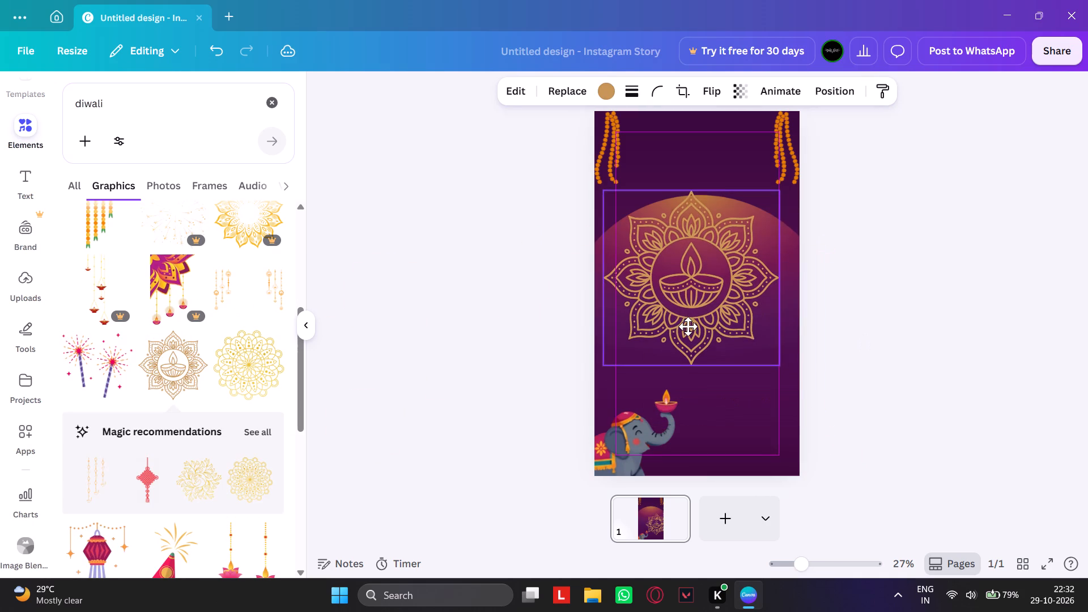
left_click_drag(688, 326, 696, 331)
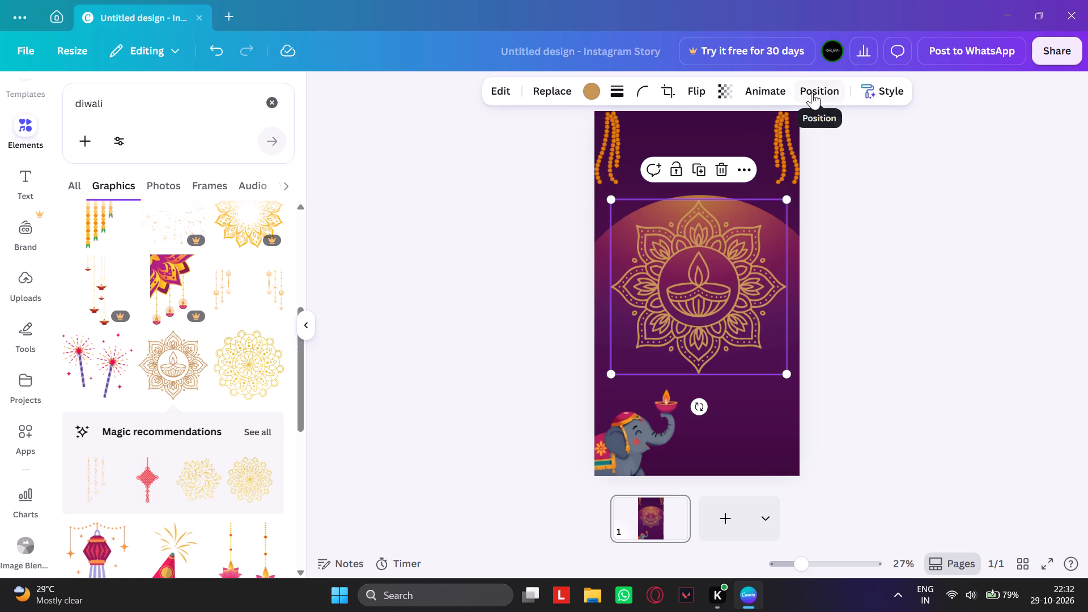
Fade the diya mandala with the Transparency setting into a faint watermark over the background.
left_click(725, 90)
left_click_drag(754, 150, 661, 162)
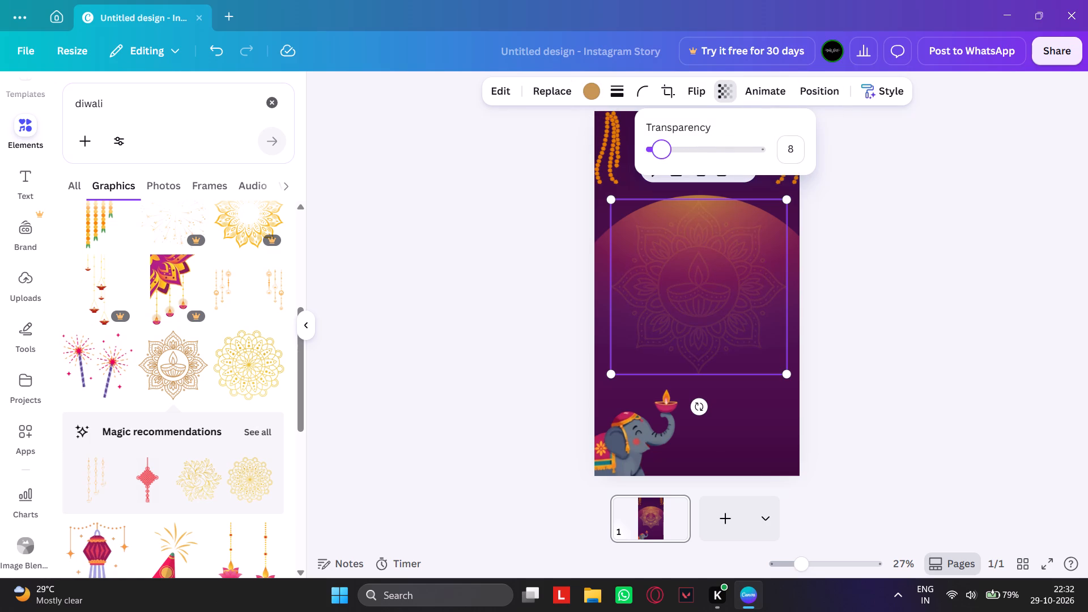
left_click_drag(661, 162, 670, 164)
left_click(556, 220)
Delete both marigold garlands from the page's top-left and top-right corners.
double_click(616, 155)
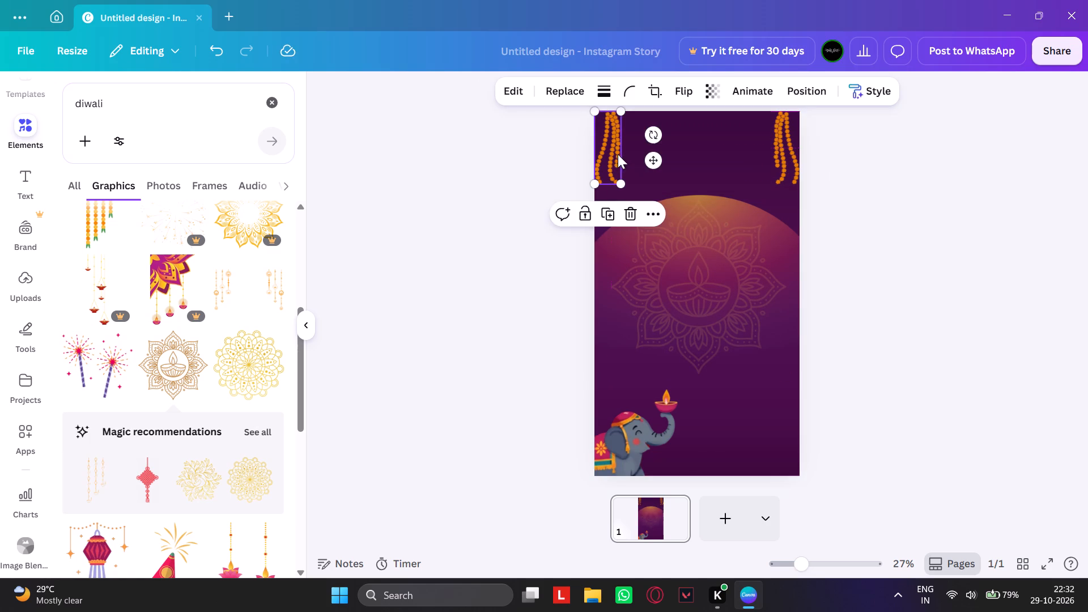
left_click(633, 209)
left_click(781, 142)
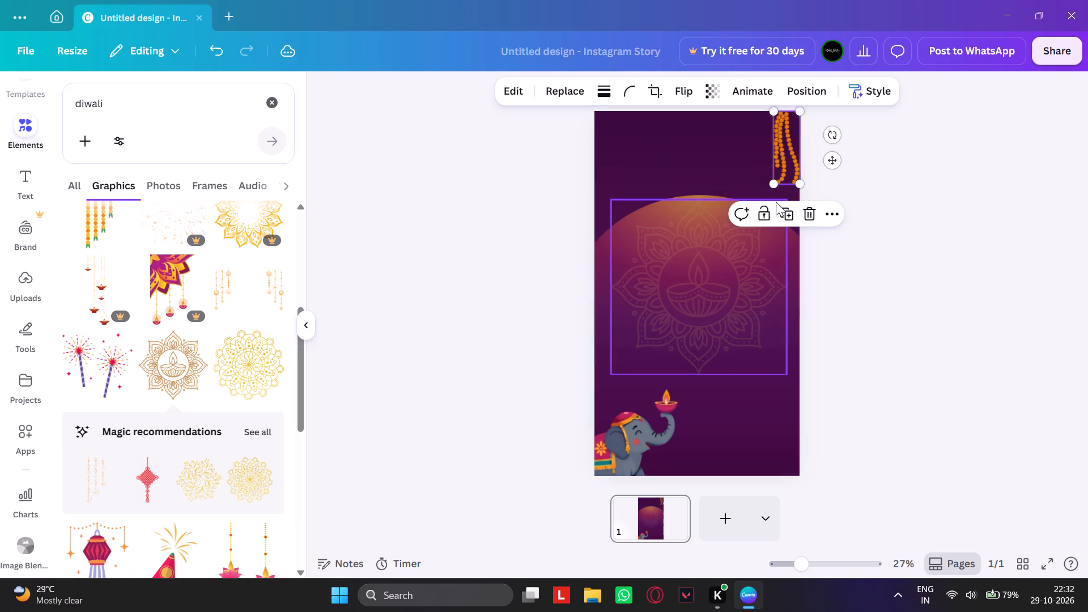
left_click(816, 212)
Look through more of the Diwali graphics for another decoration for the page.
scroll(429, 250, "down", 1)
scroll(245, 316, "down", 1)
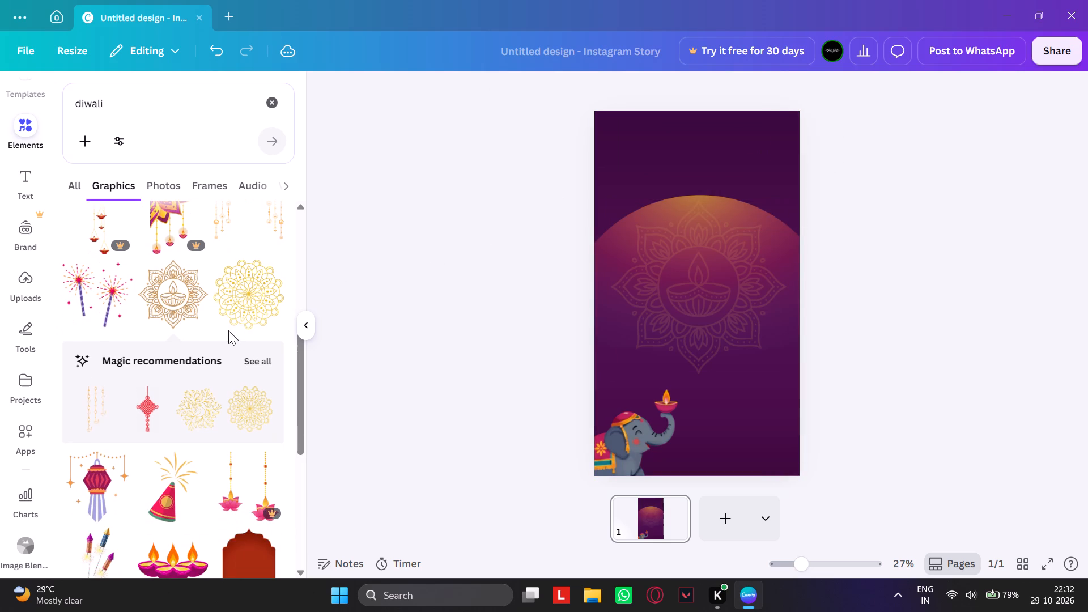
scroll(228, 330, "down", 2)
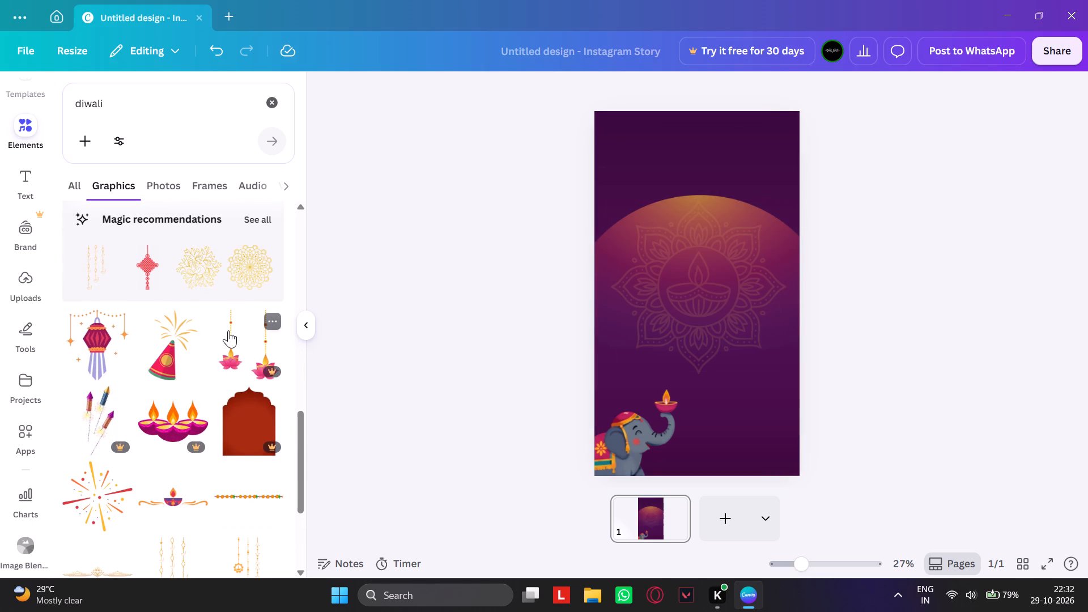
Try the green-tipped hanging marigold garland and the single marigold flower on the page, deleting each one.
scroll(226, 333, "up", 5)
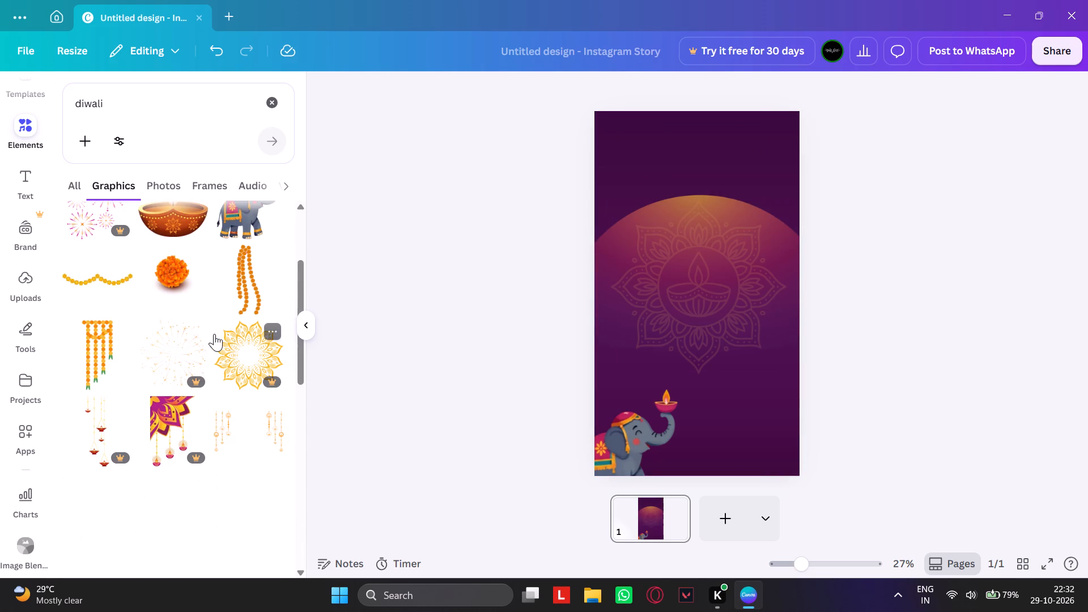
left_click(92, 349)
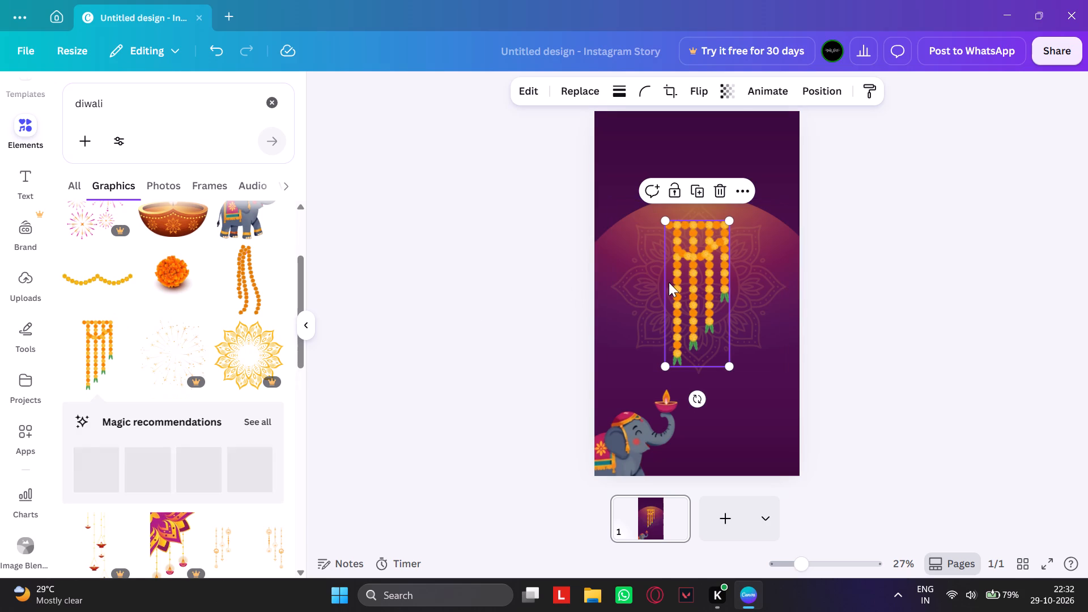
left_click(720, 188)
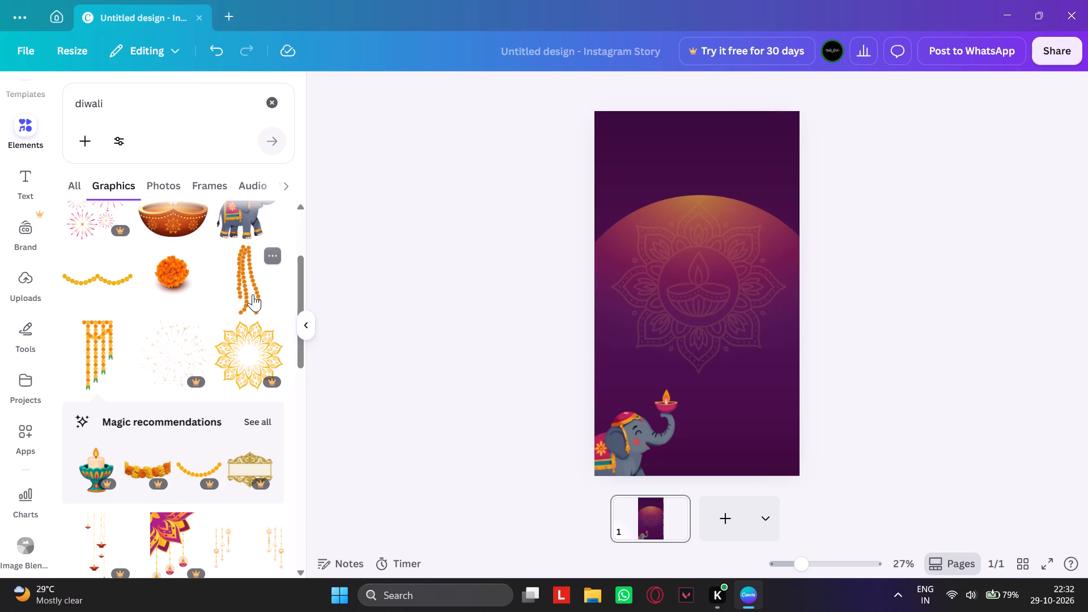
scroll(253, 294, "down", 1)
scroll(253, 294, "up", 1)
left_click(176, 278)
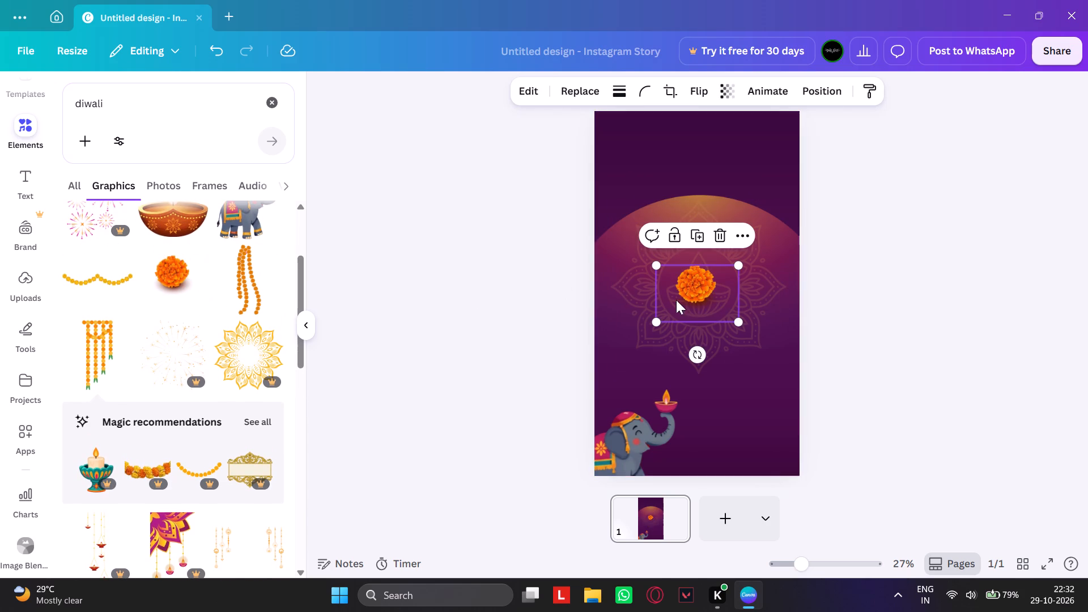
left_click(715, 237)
Add the pink and orange floral corner border from the Diwali graphics and align it to the page's bottom-left corner, over the elephant.
scroll(181, 292, "down", 3)
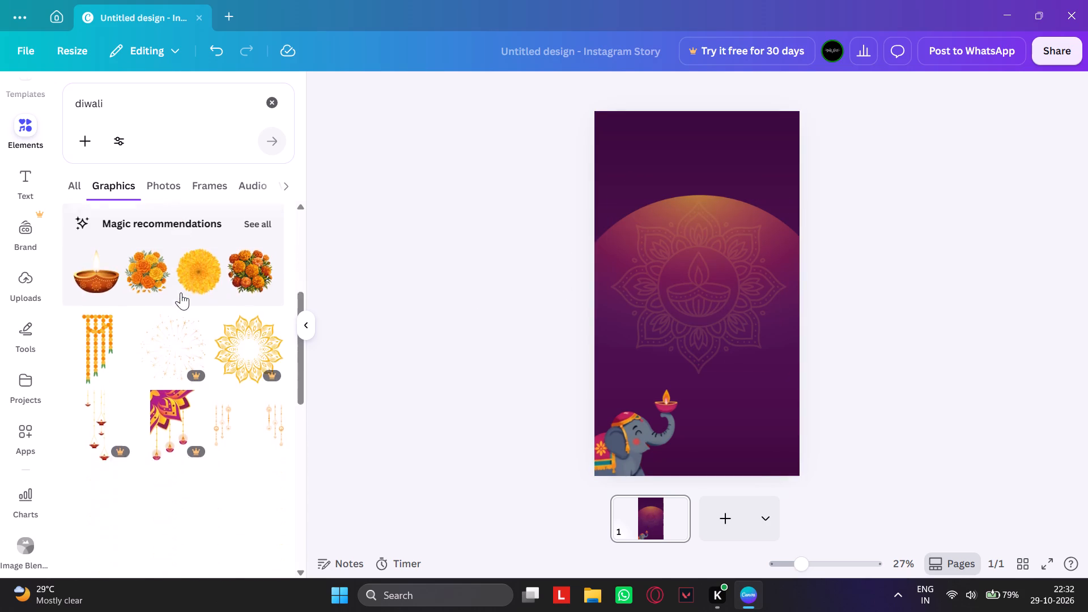
scroll(180, 294, "down", 4)
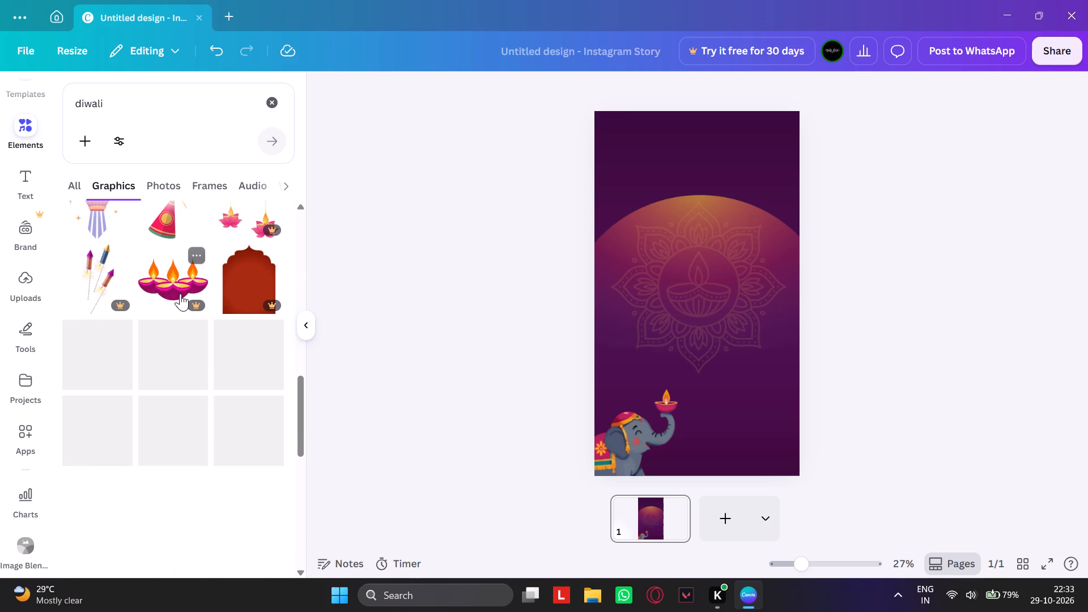
scroll(180, 294, "down", 1)
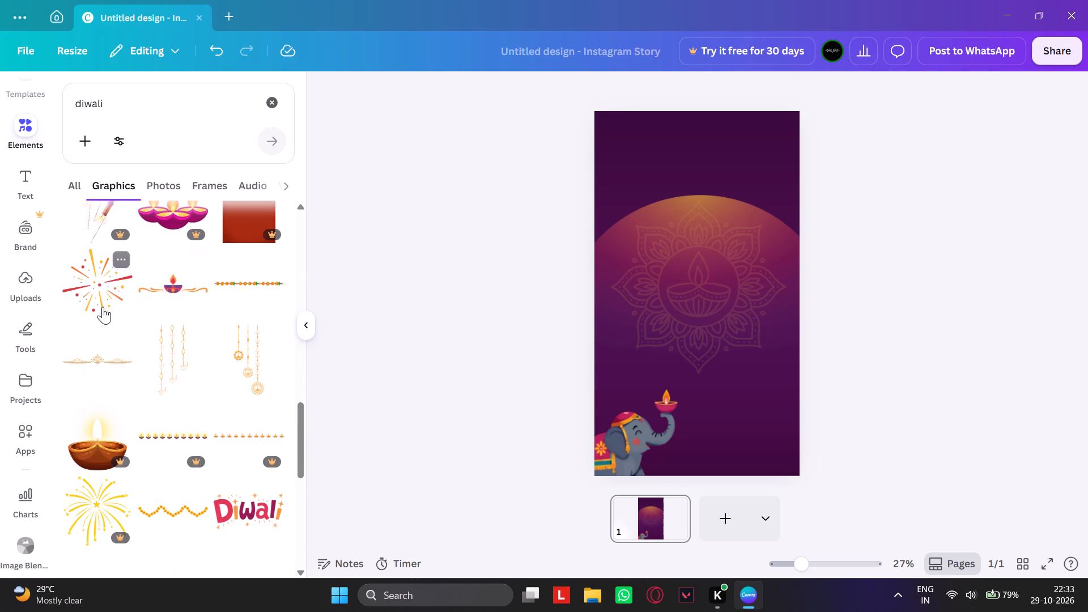
scroll(101, 315, "down", 3)
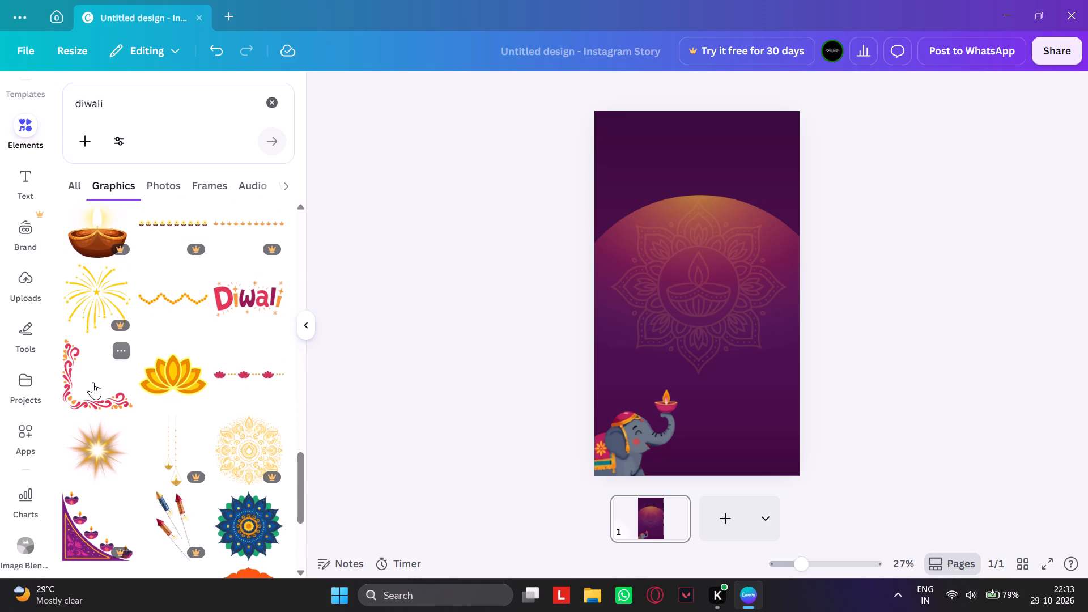
scroll(93, 382, "down", 1)
left_click(97, 317)
left_click_drag(680, 307, 615, 450)
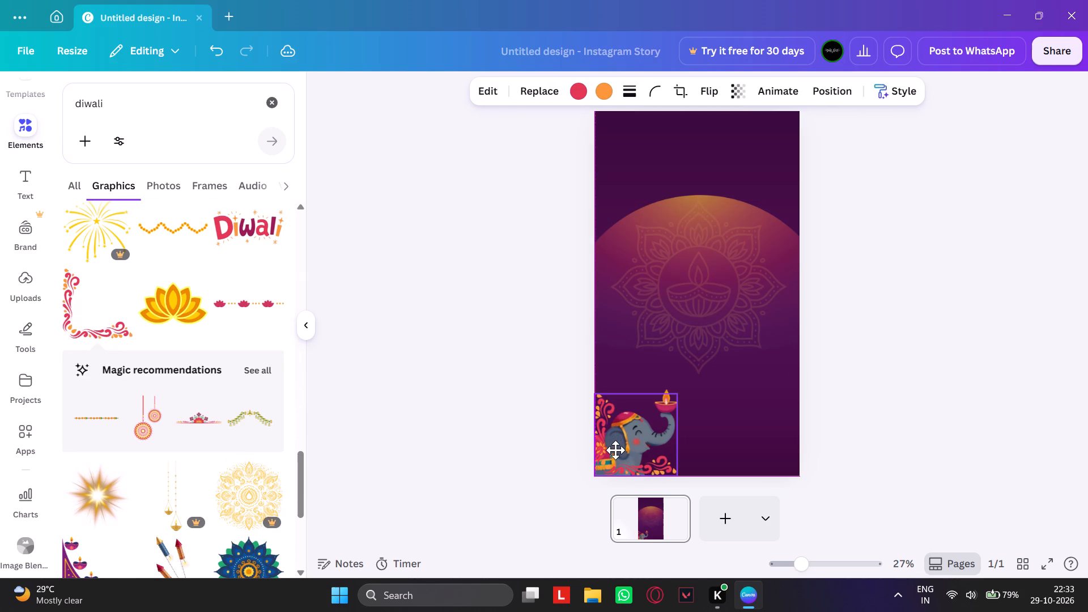
left_click_drag(615, 450, 615, 449)
Browse the Diwali graphics for further decorations to add to the story.
scroll(232, 470, "down", 3)
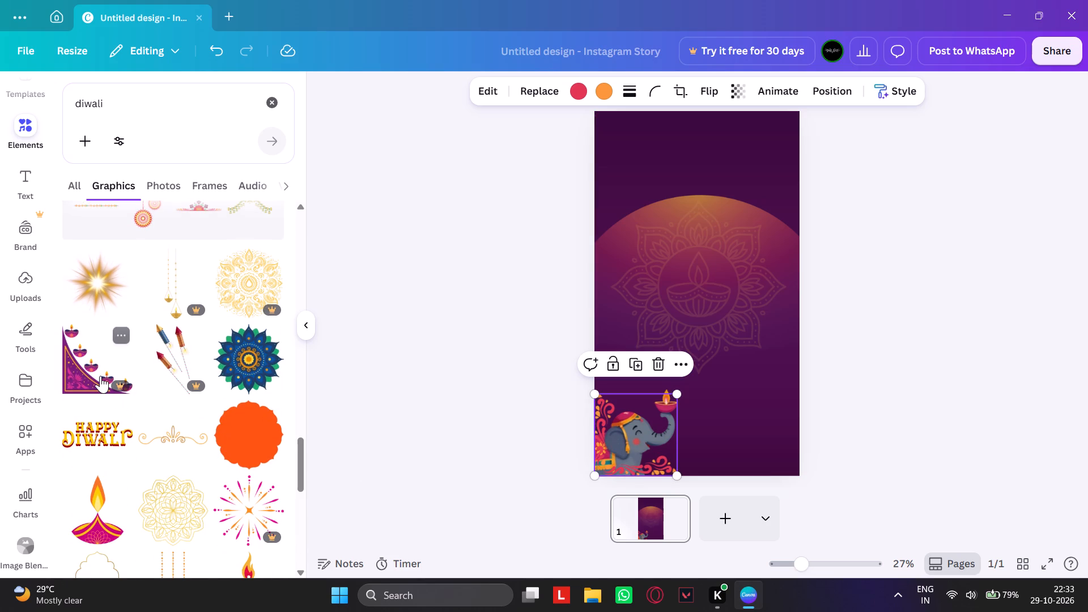
scroll(100, 377, "down", 4)
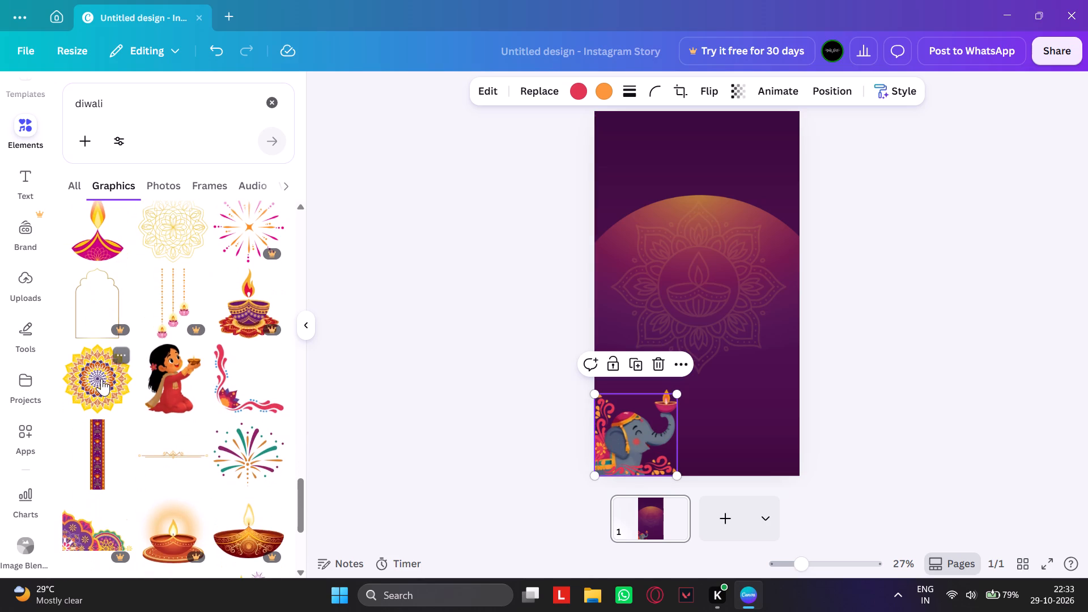
scroll(101, 379, "down", 3)
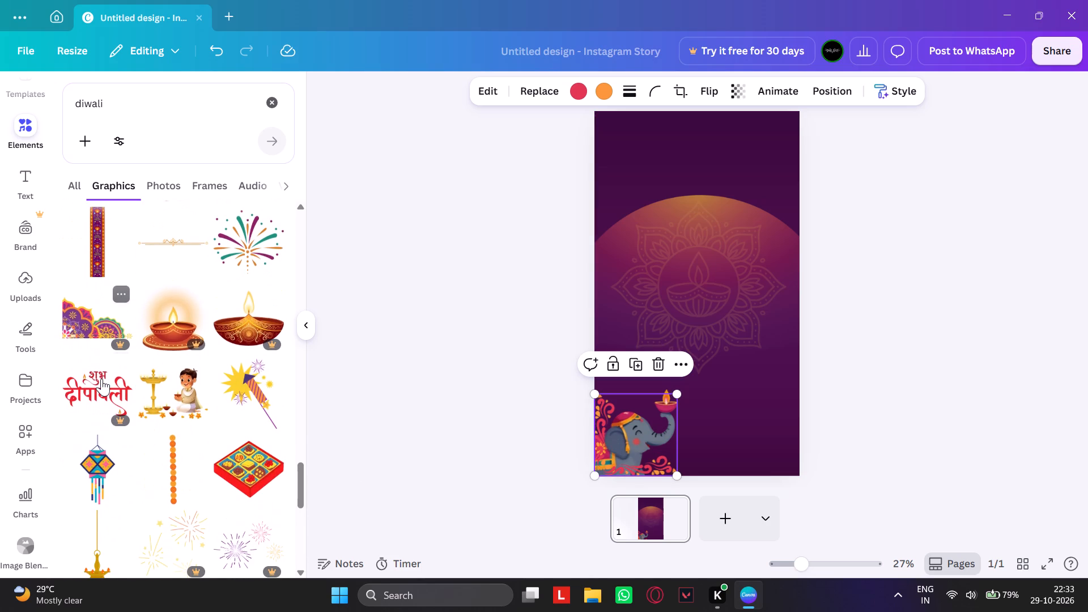
scroll(101, 379, "down", 1)
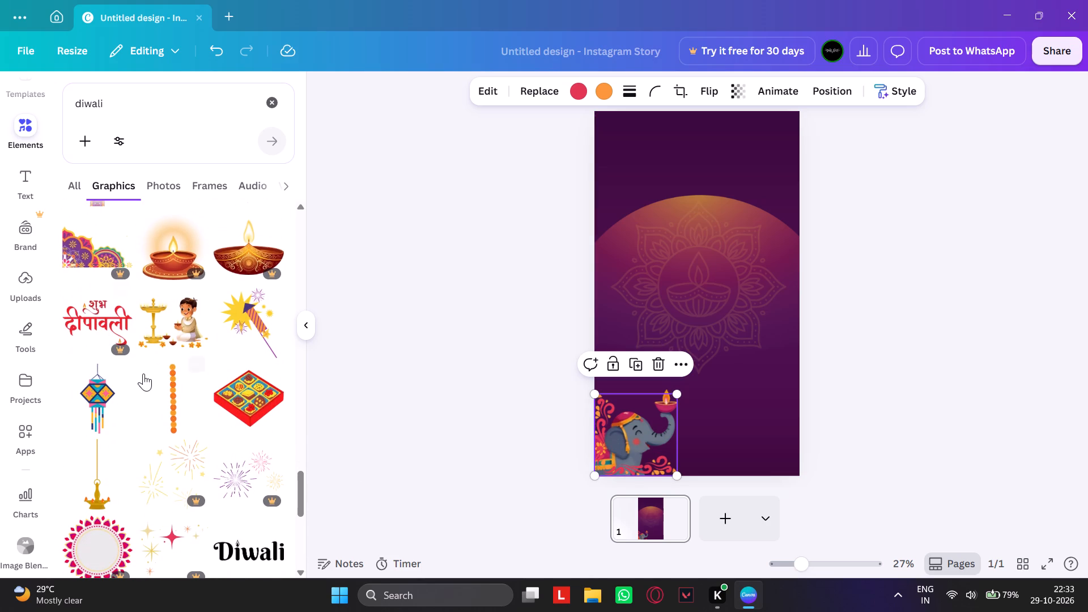
scroll(145, 376, "down", 2)
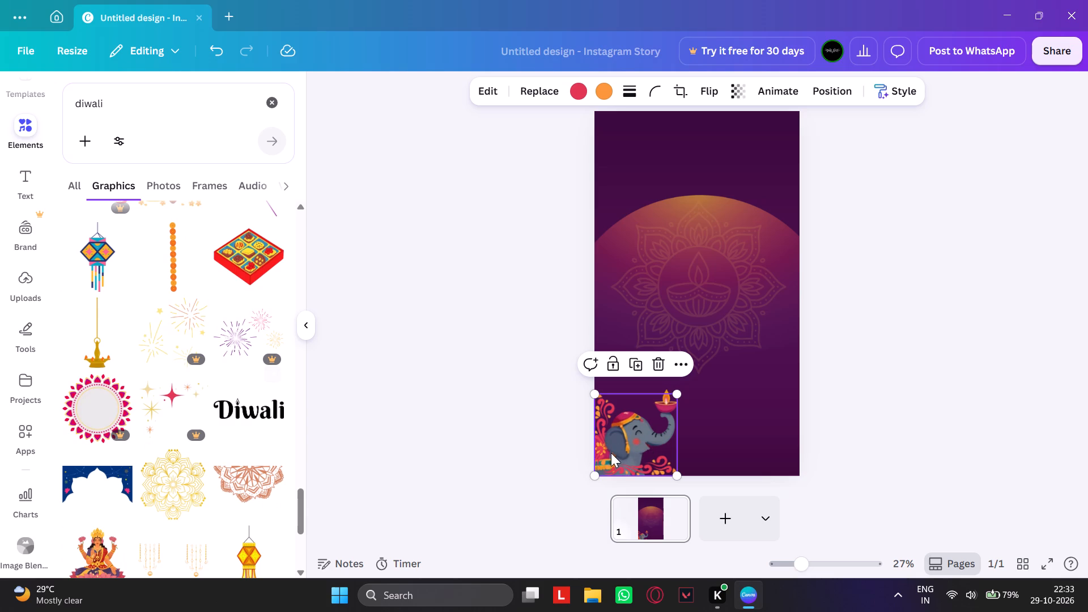
Move the elephant up over the orange glow and realign the floral corner border to the page's bottom-left corner.
left_click(606, 460)
left_click(627, 440)
left_click_drag(631, 436, 681, 346)
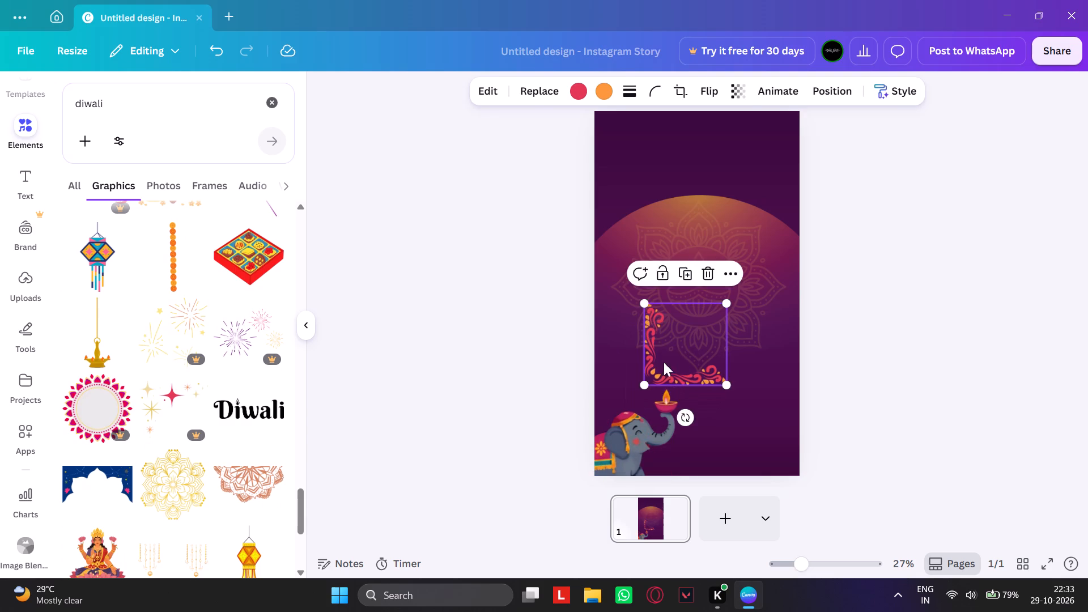
left_click_drag(619, 423, 672, 202)
left_click_drag(658, 358, 616, 448)
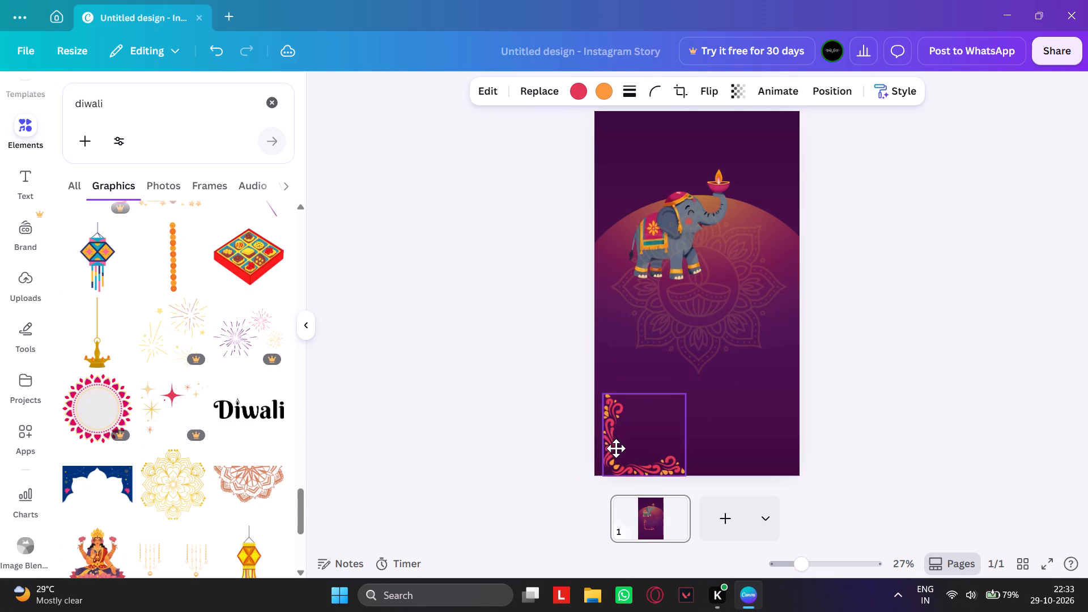
left_click_drag(616, 448, 610, 449)
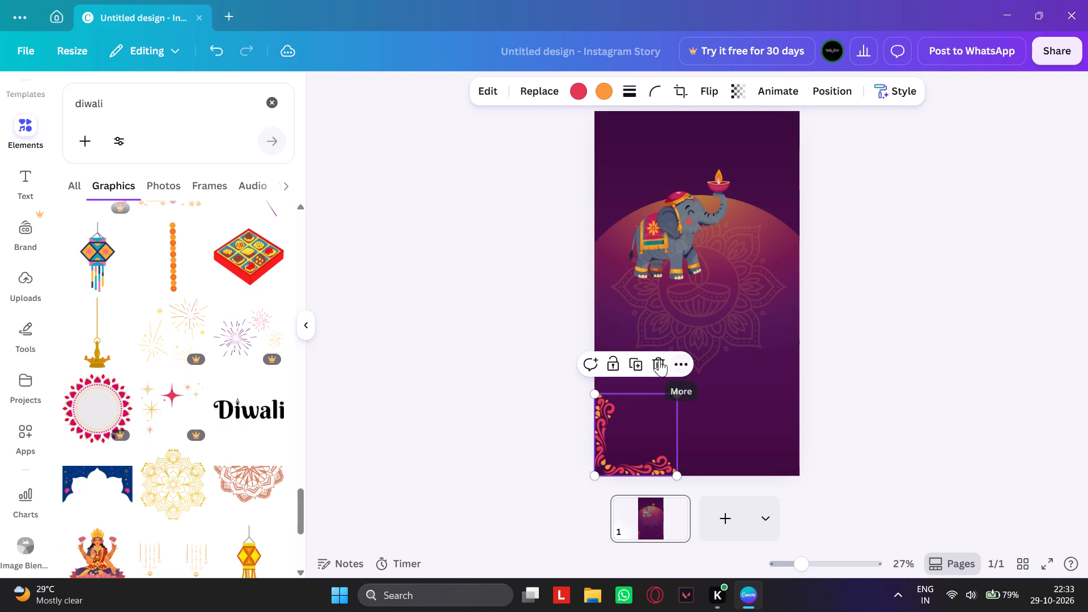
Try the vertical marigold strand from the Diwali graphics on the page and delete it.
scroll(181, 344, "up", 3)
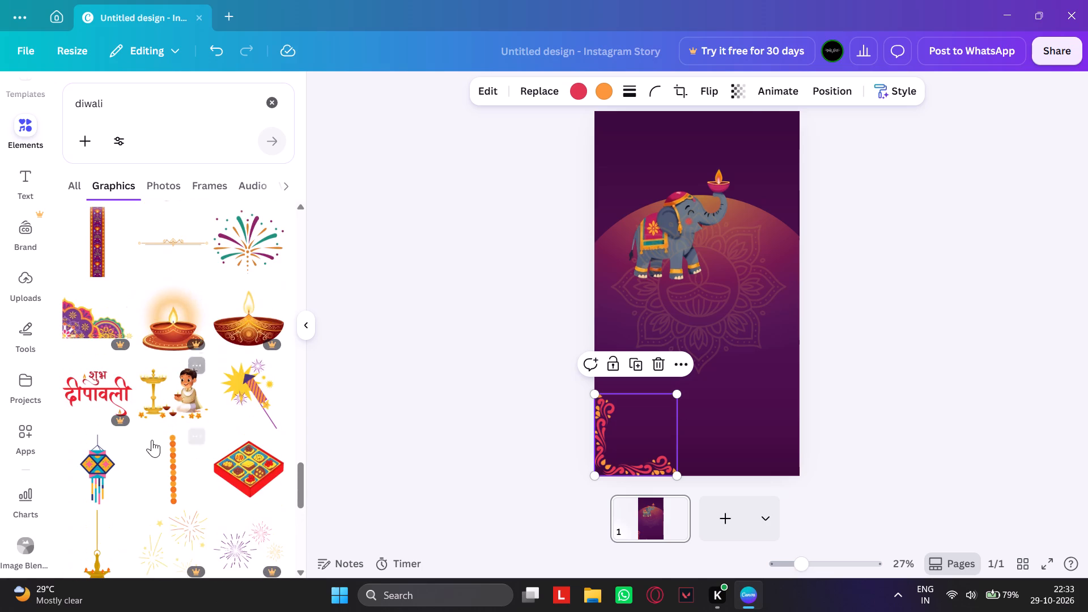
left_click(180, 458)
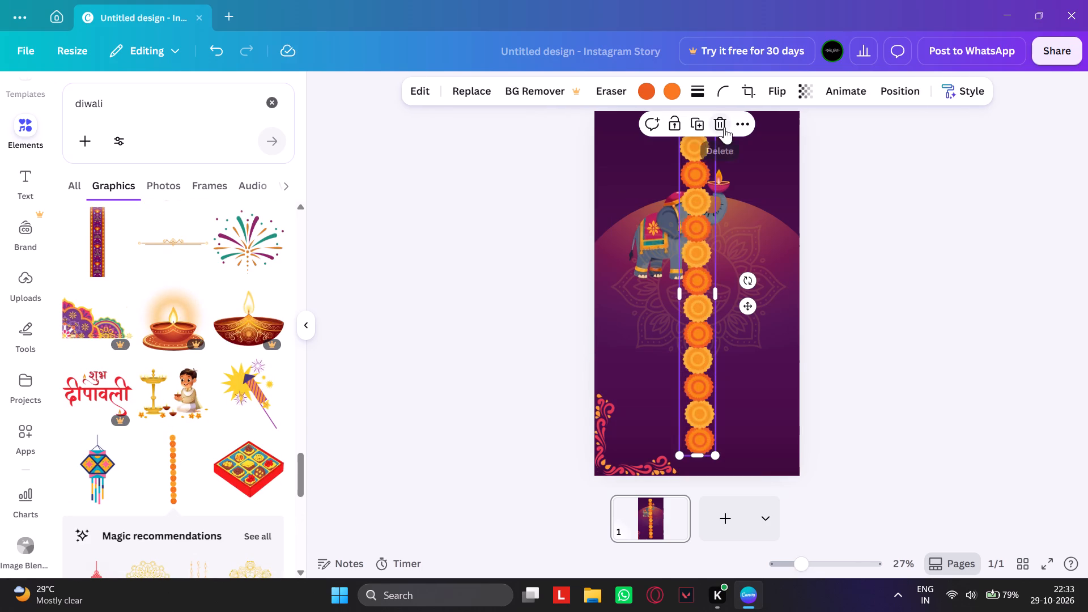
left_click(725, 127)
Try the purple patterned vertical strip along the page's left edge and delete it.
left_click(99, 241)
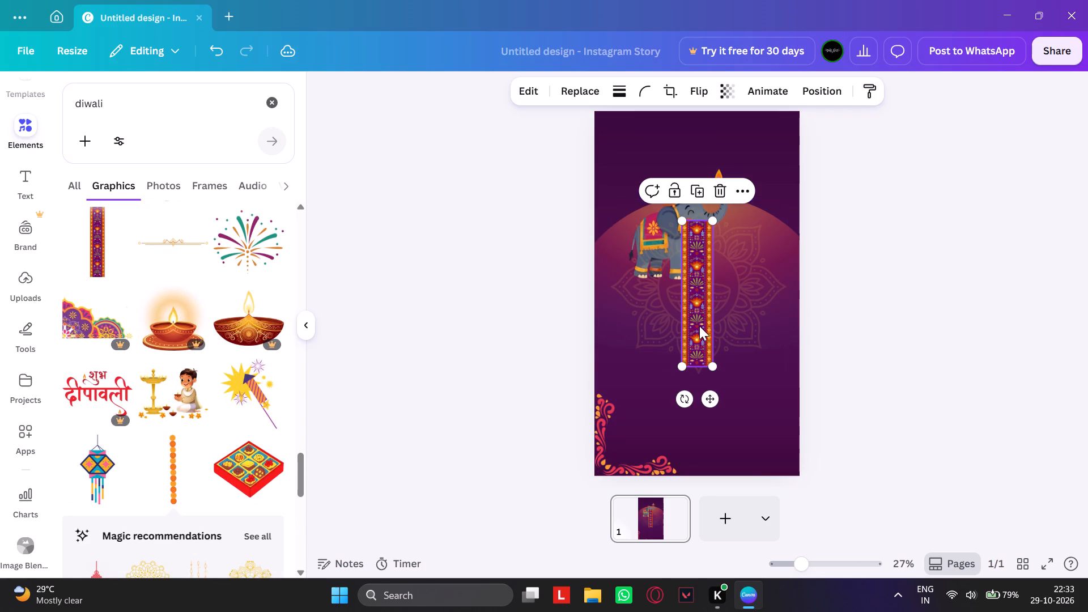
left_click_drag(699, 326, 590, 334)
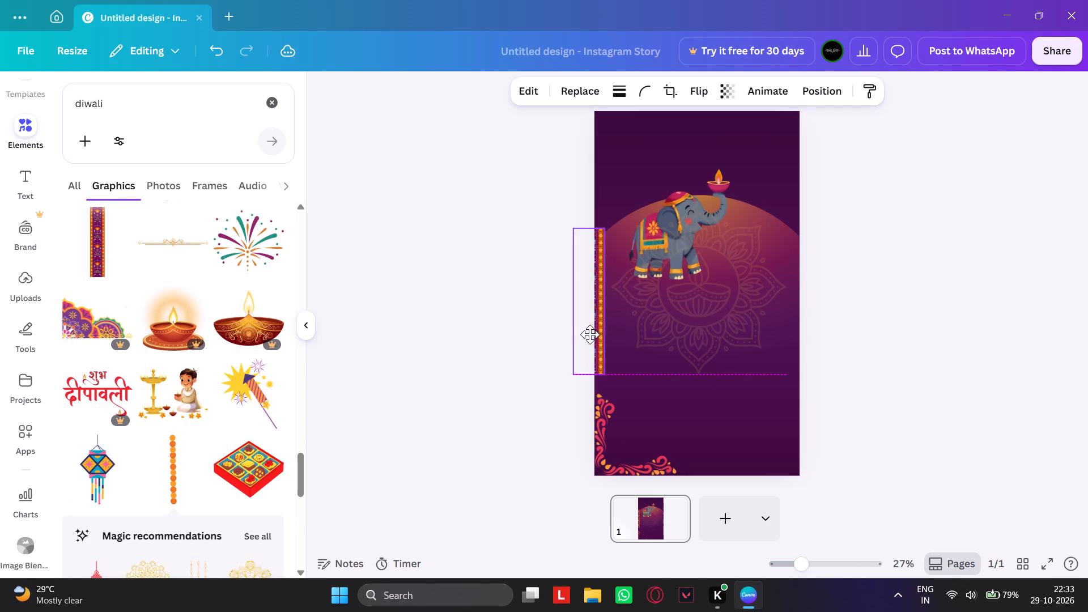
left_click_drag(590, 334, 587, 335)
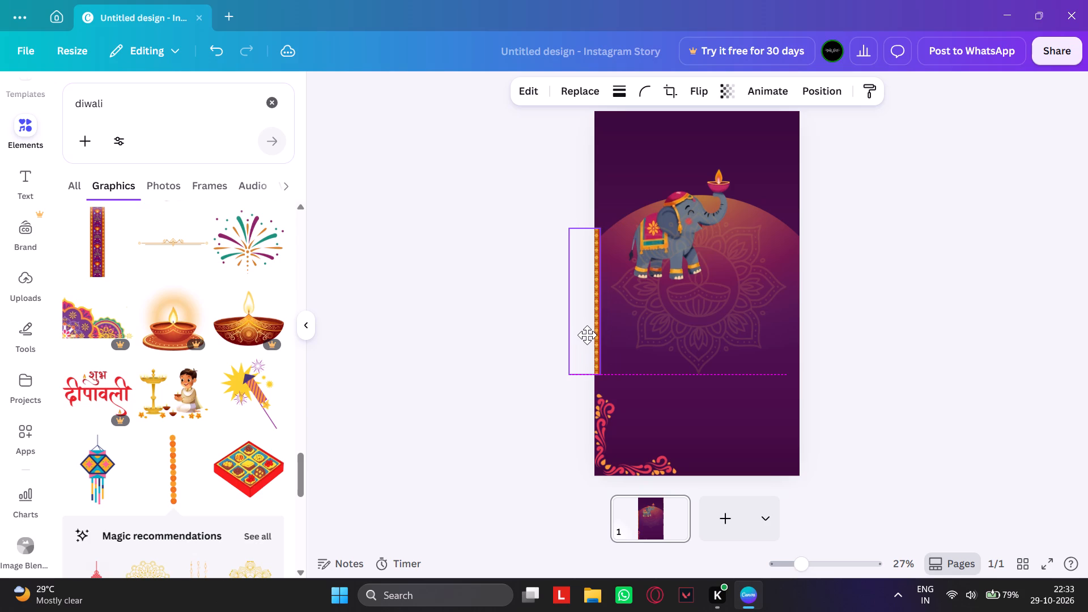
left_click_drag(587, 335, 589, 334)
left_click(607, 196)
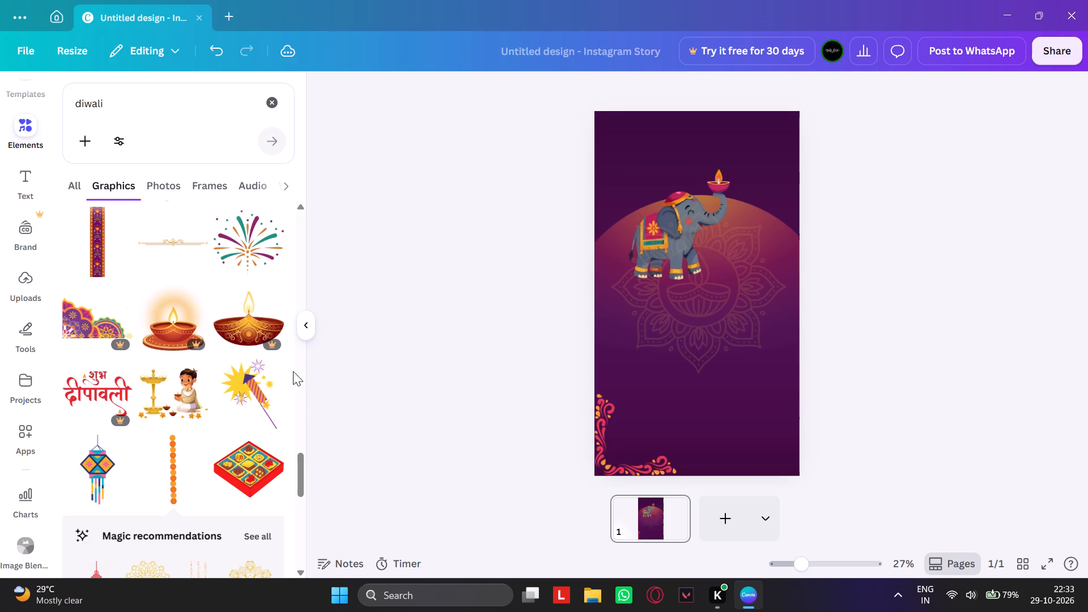
Make three copies of the floral corner border and place one, flipped horizontally, in the page's bottom-right corner.
left_click(647, 458)
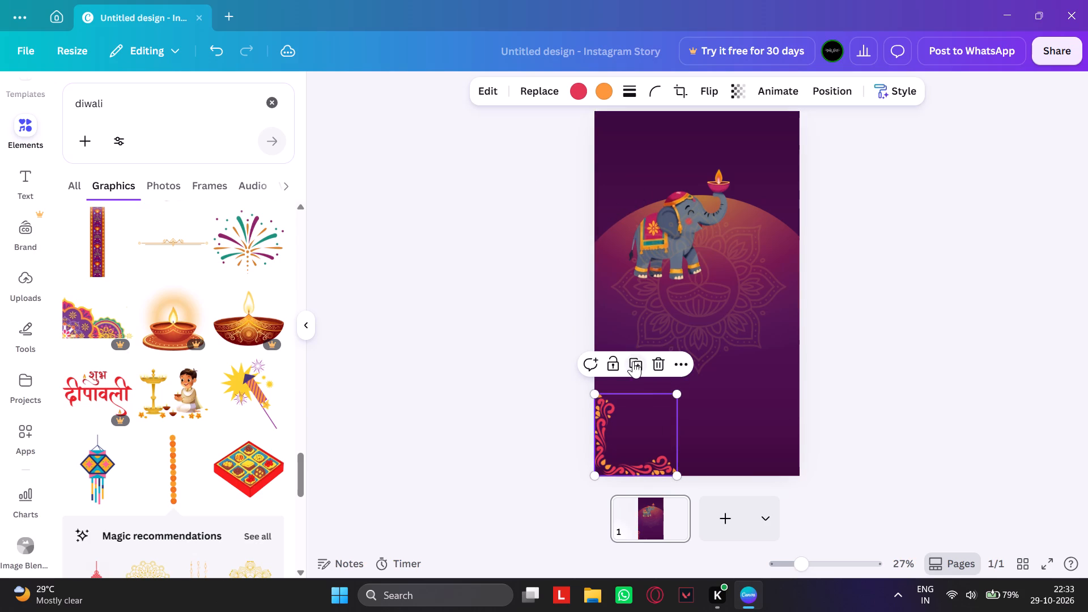
left_click(633, 361)
left_click(642, 363)
left_click(642, 363)
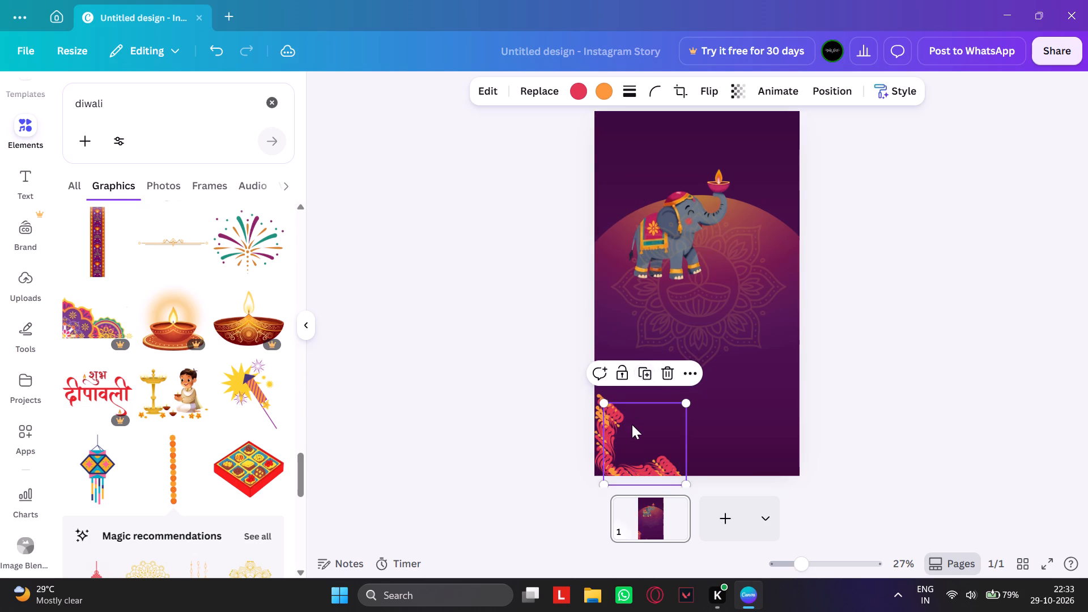
left_click_drag(632, 428, 746, 418)
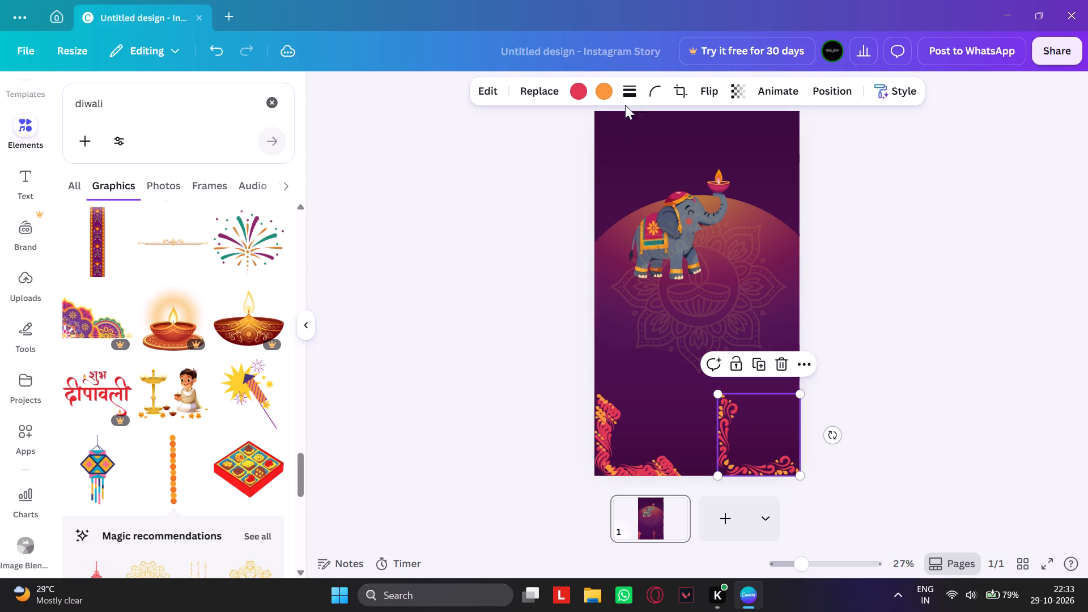
left_click(713, 93)
left_click(694, 132)
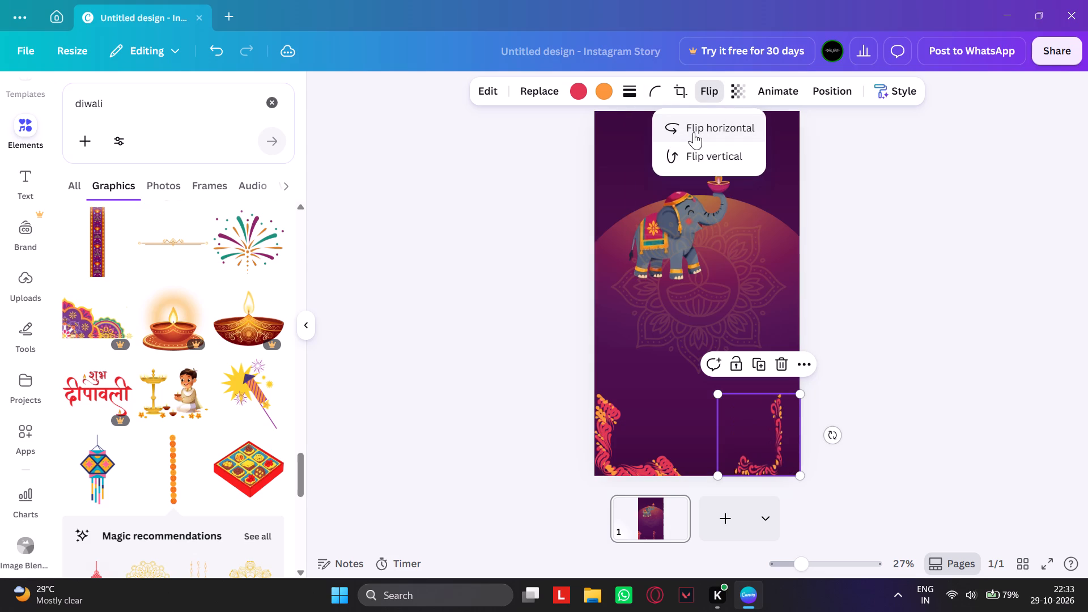
Flip a second border copy vertically and move it up the page's left side, beside the elephant.
left_click(620, 436)
left_click(716, 91)
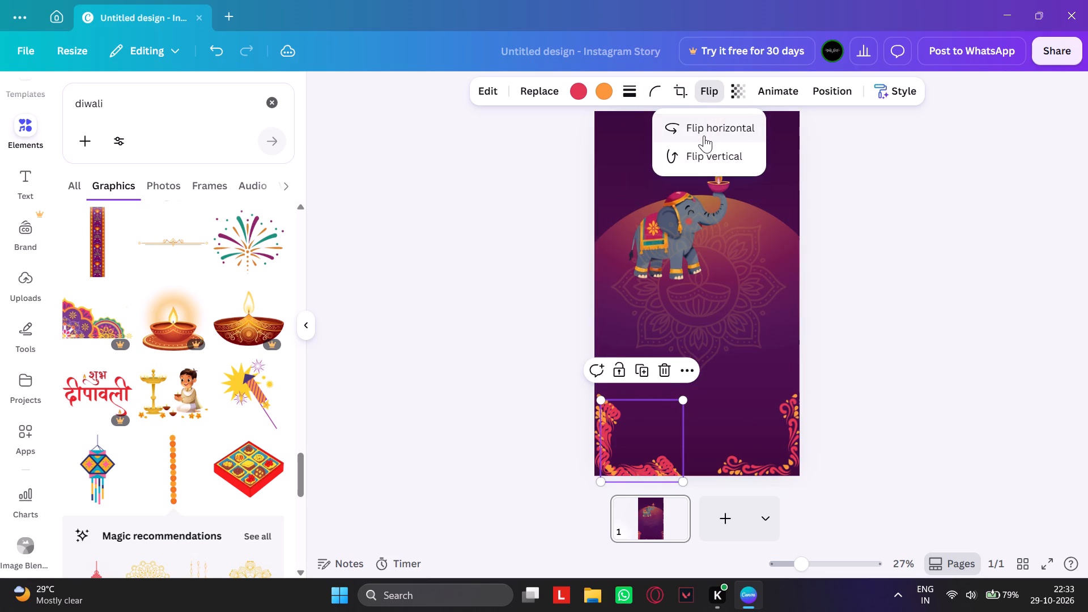
left_click(699, 150)
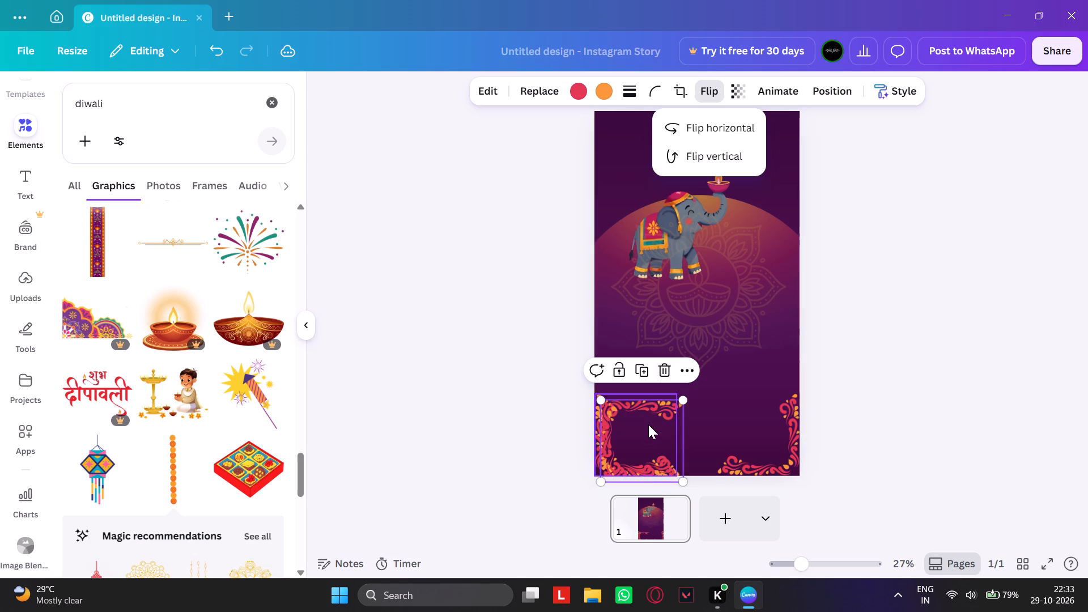
left_click_drag(648, 424, 631, 243)
Flip the remaining border copy both vertically and horizontally and align it to the page's top-right corner.
left_click(617, 425)
left_click_drag(617, 425, 700, 364)
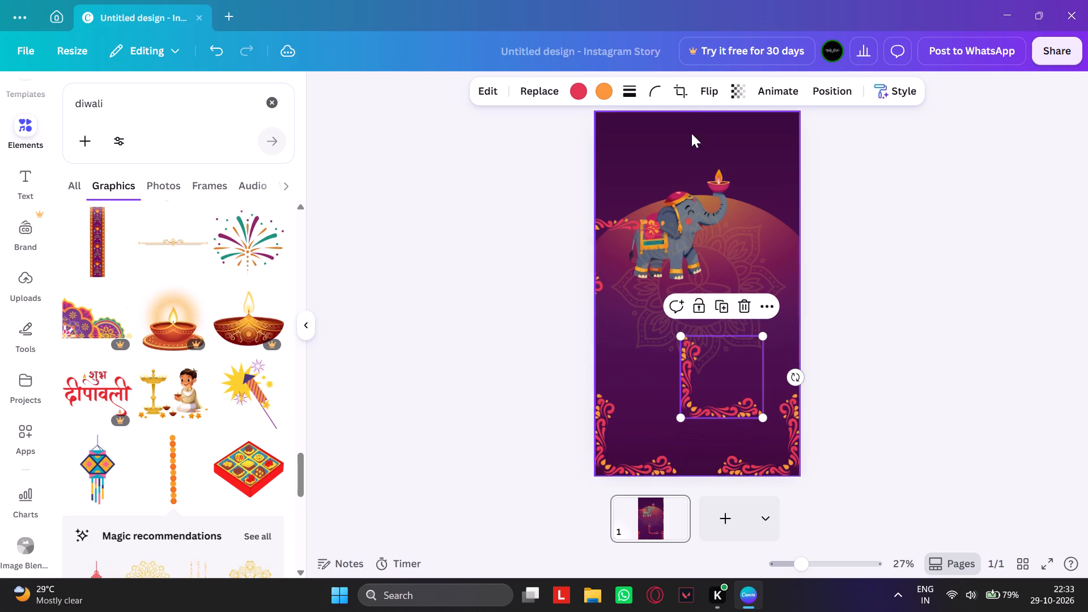
left_click(709, 91)
left_click(712, 153)
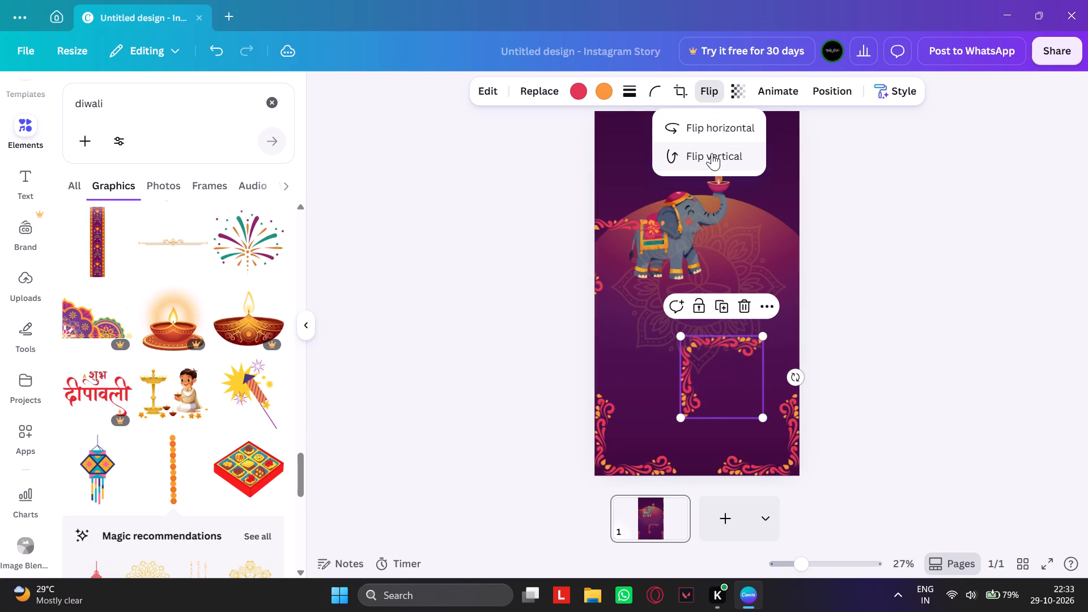
left_click(711, 127)
left_click_drag(731, 372, 762, 158)
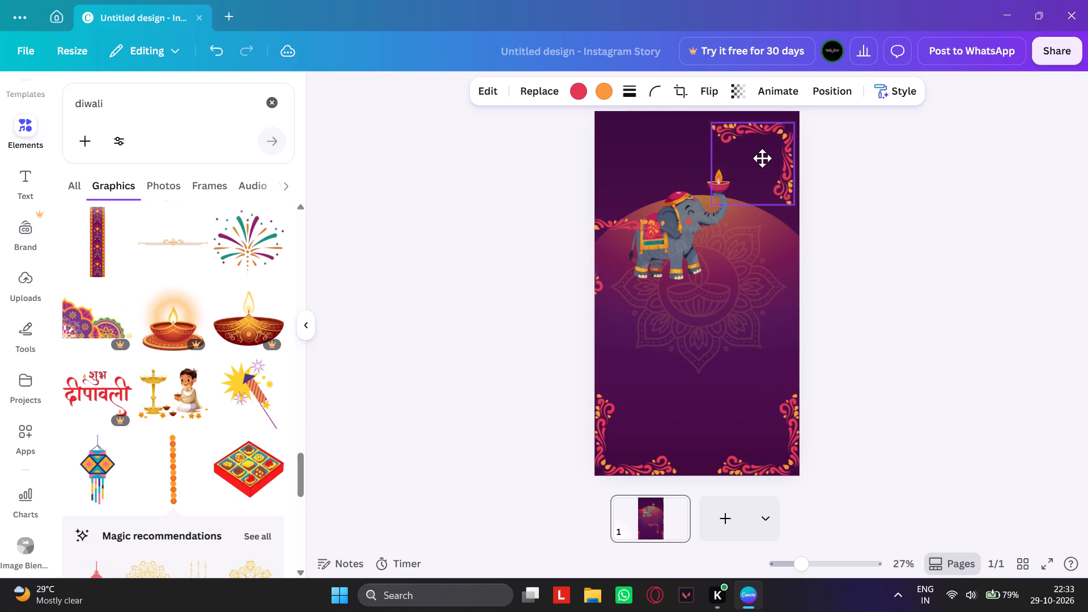
left_click_drag(762, 158, 766, 146)
Align the vertically flipped border copy beside the elephant to the page's top-left corner.
left_click_drag(615, 236, 628, 189)
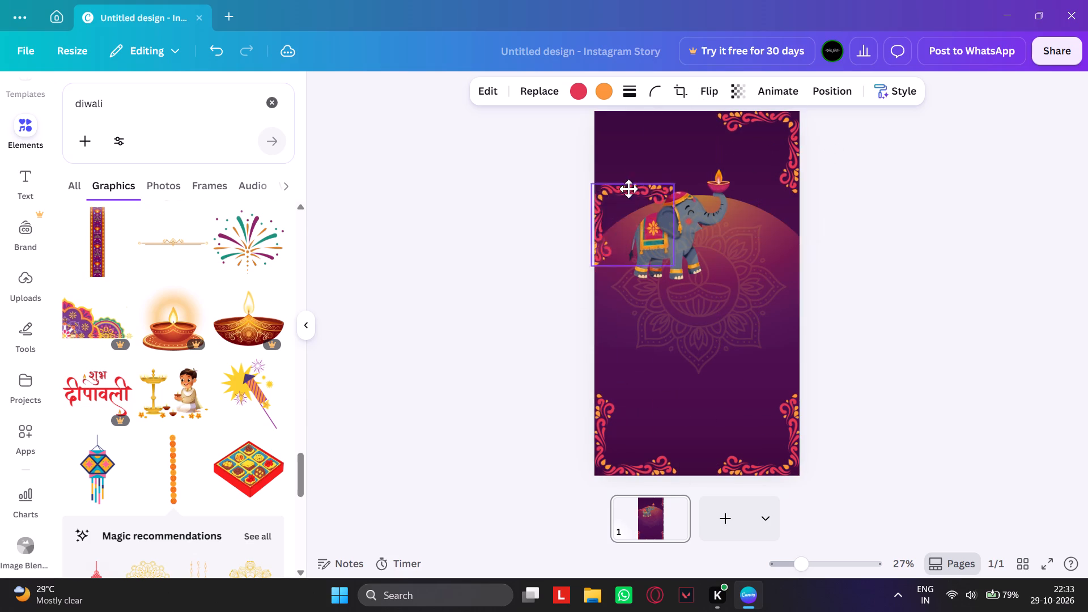
left_click_drag(628, 189, 625, 126)
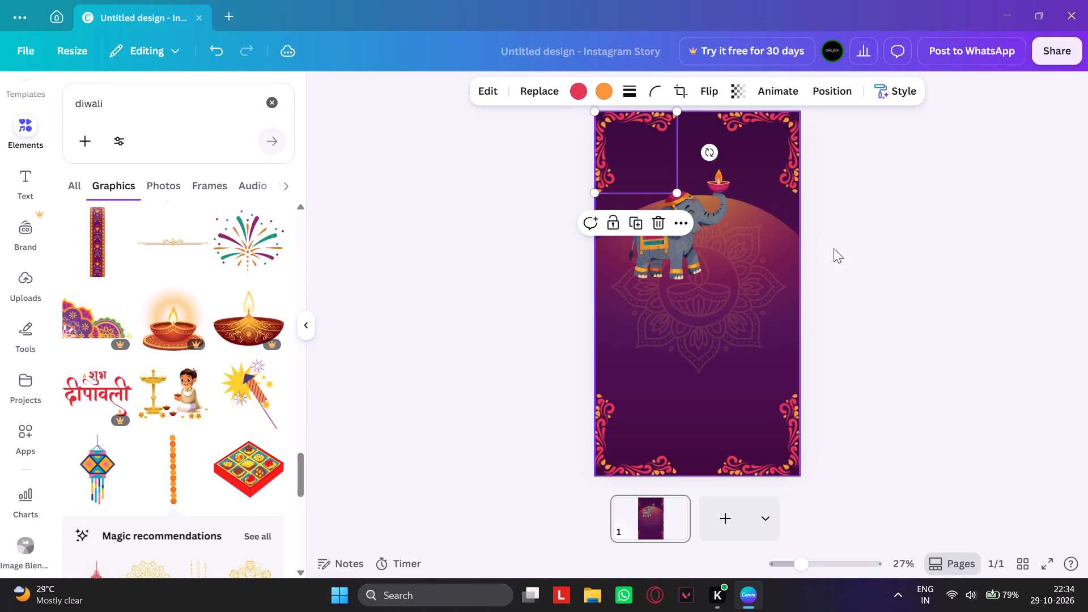
left_click(853, 257)
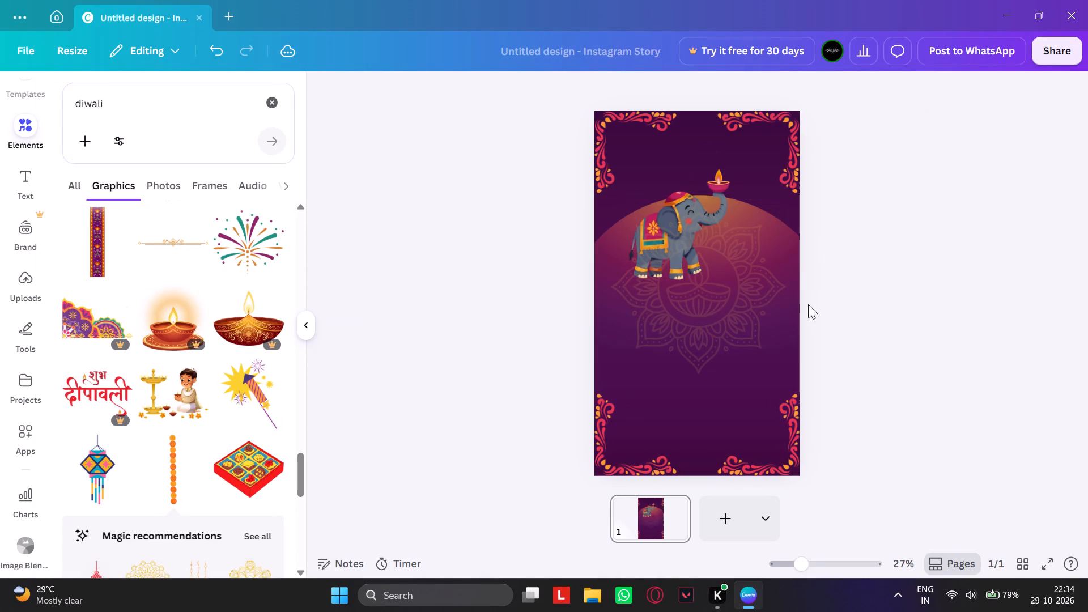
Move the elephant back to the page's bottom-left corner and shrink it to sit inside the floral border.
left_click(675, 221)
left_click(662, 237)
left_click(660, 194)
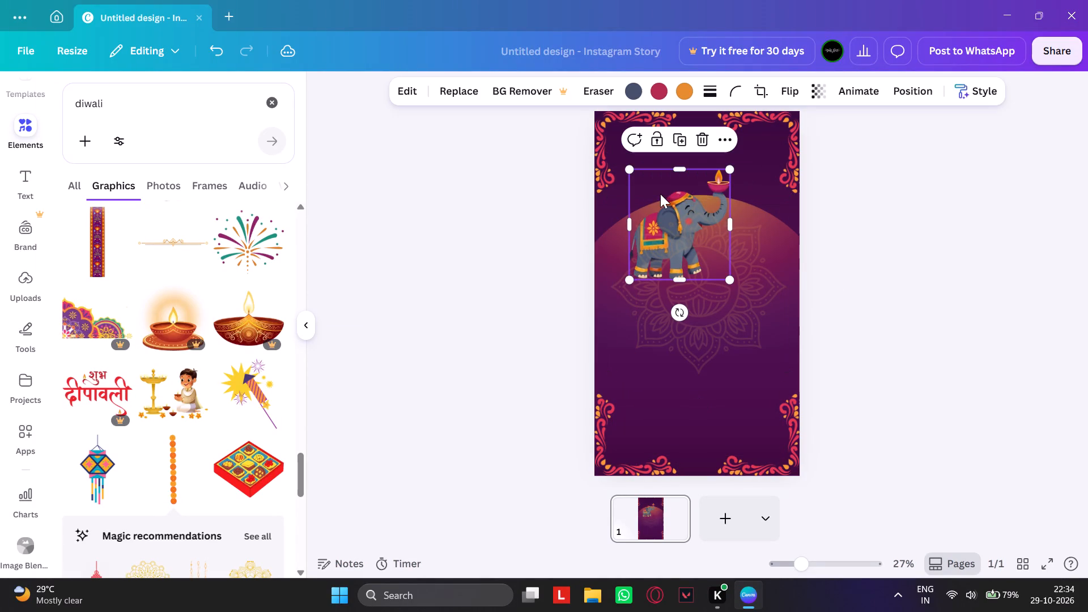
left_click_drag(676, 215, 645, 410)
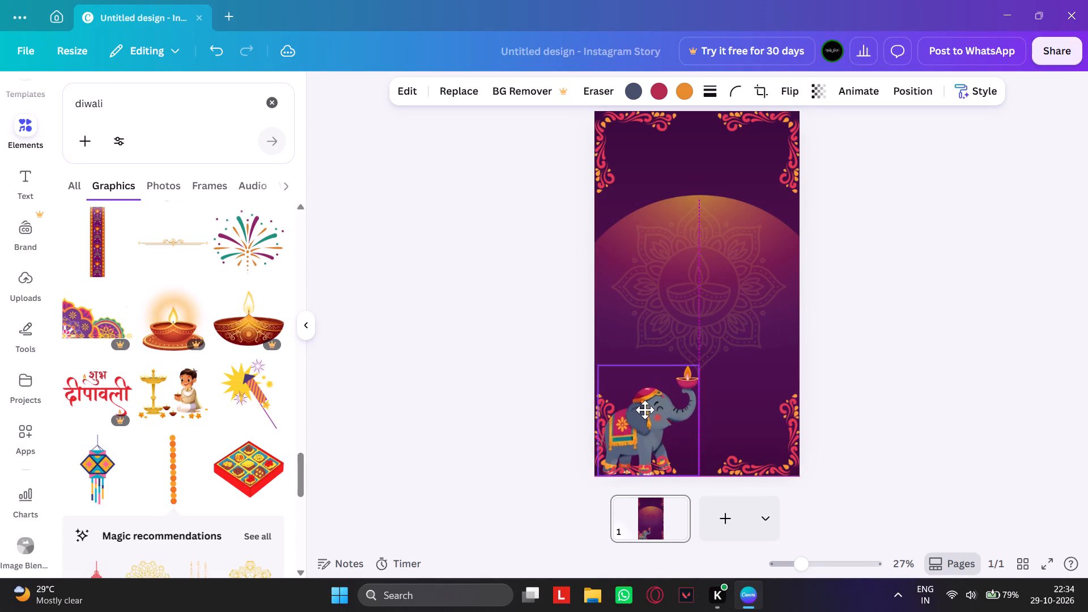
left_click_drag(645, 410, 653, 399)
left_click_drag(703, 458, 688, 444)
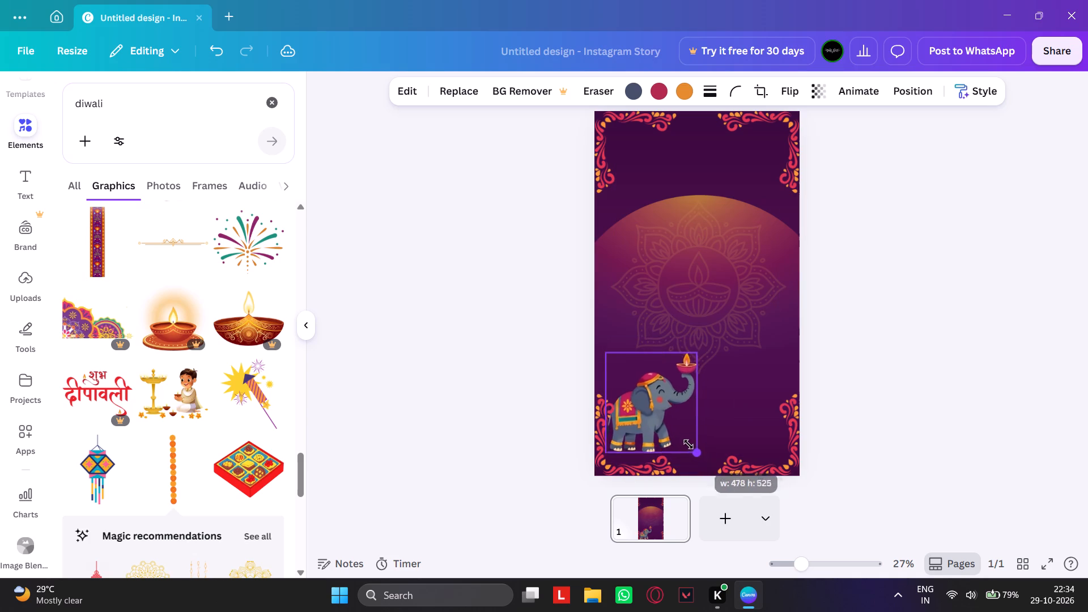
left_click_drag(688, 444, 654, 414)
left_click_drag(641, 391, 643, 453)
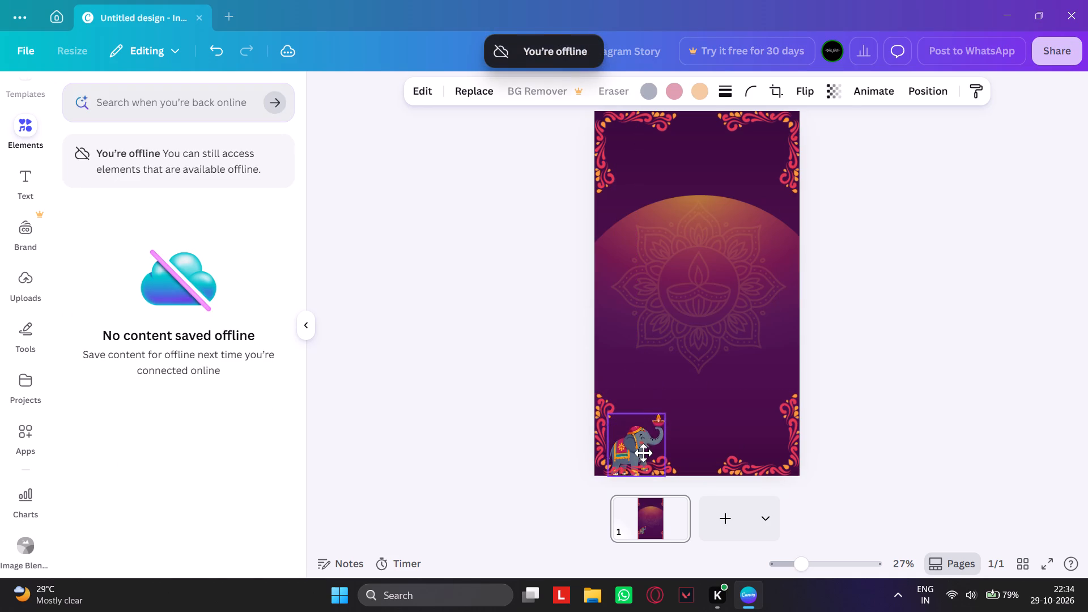
Delete the elephant graphic from the page's bottom-left corner.
left_click_drag(643, 453, 632, 448)
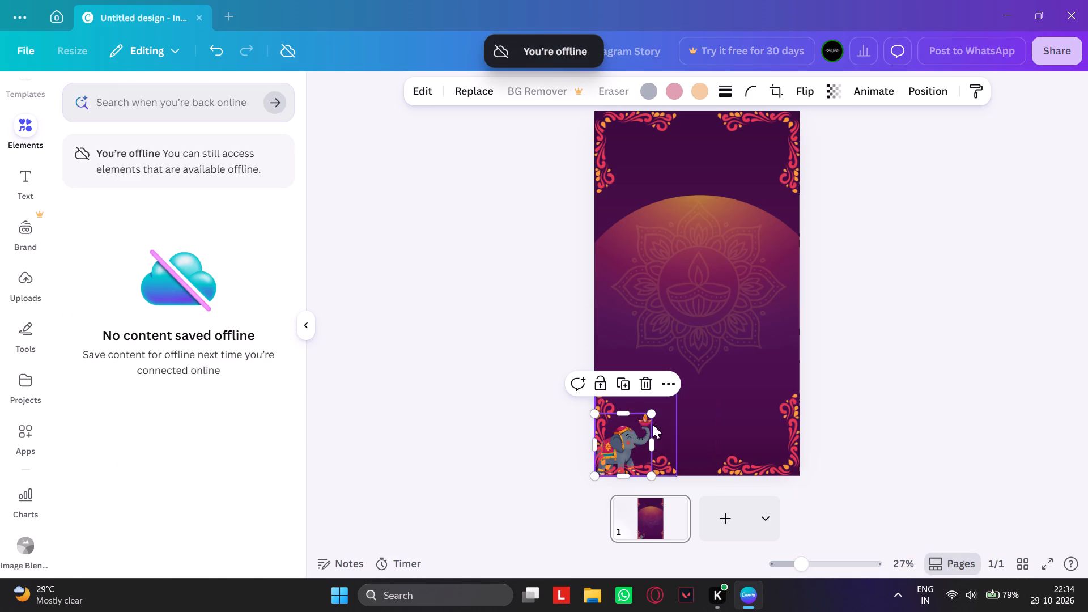
left_click(312, 311)
left_click(645, 384)
Reopen the elements library and check the computer's Wi-Fi connection and available networks.
left_click(24, 134)
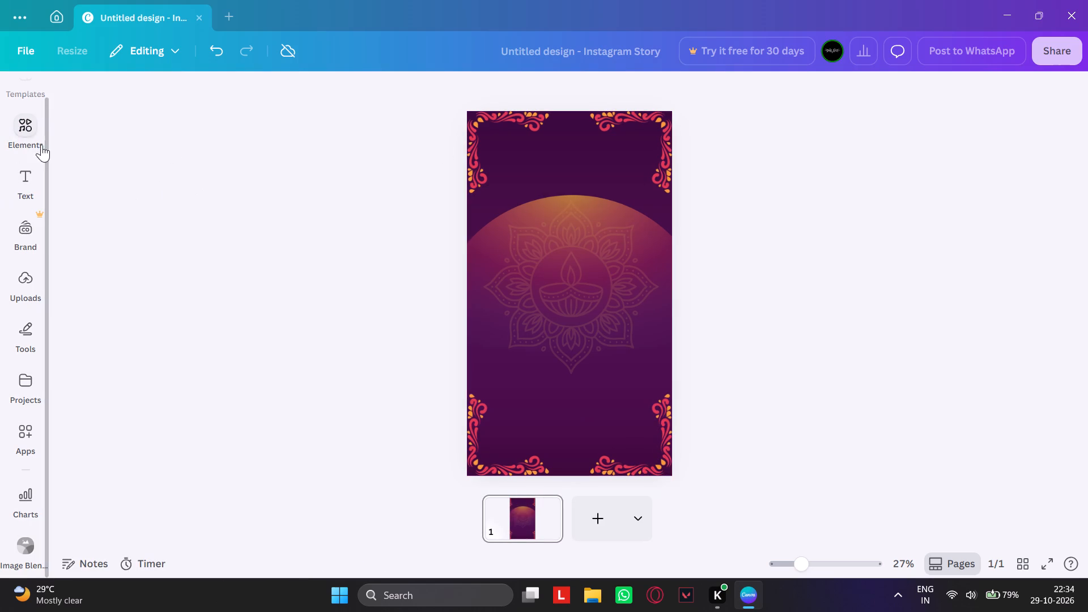
left_click(25, 123)
left_click(141, 177)
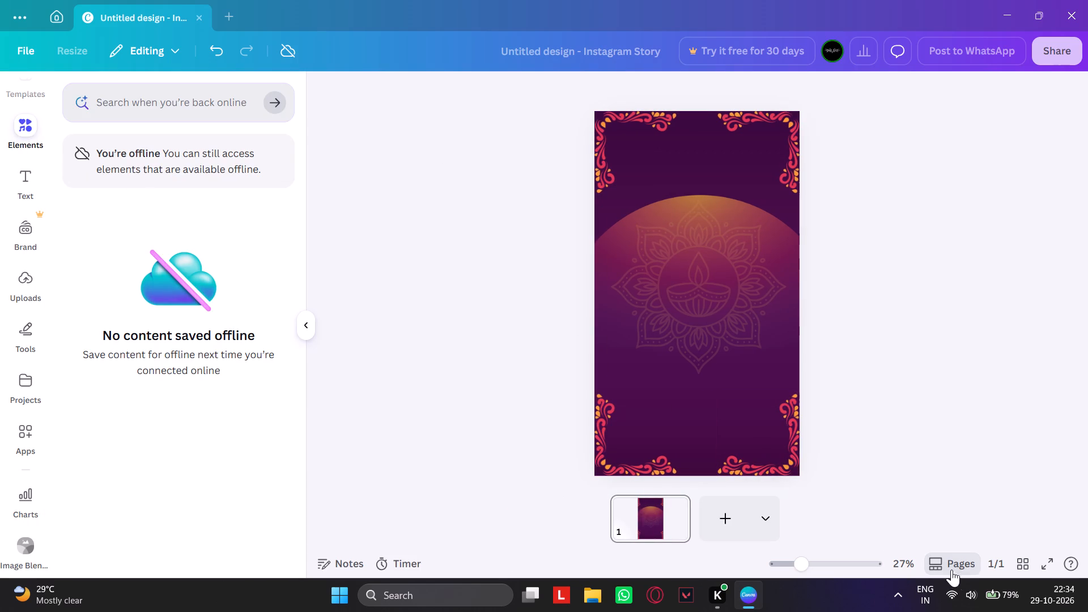
left_click(957, 592)
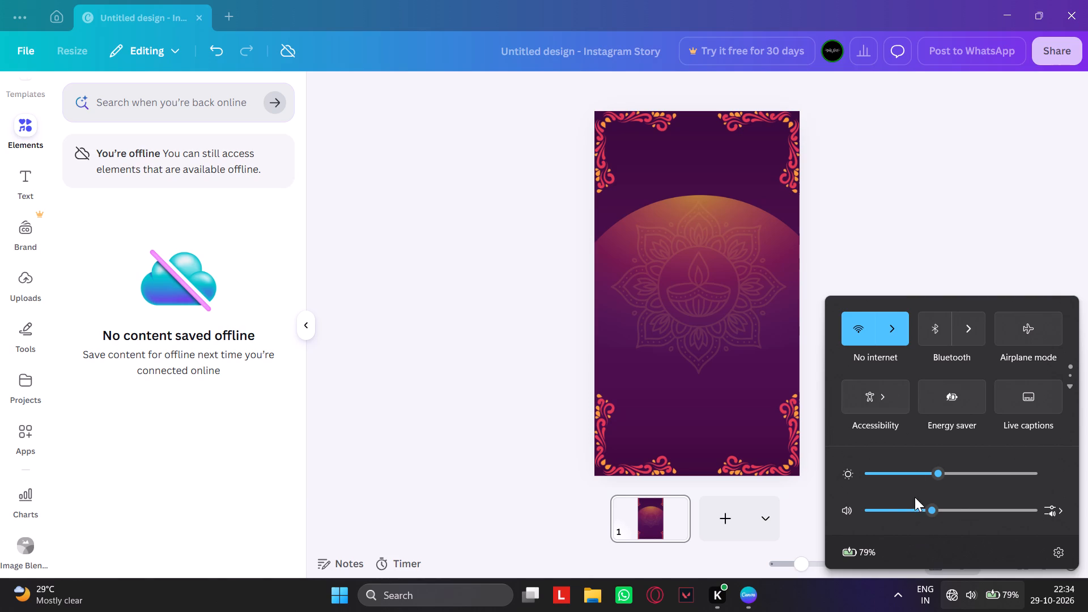
left_click(894, 315)
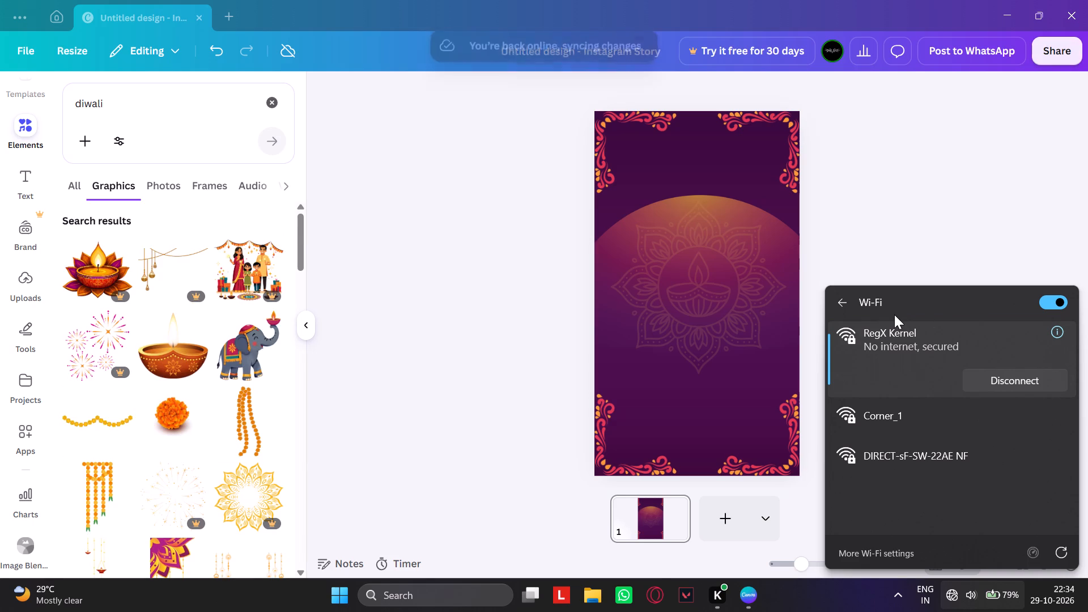
left_click(896, 208)
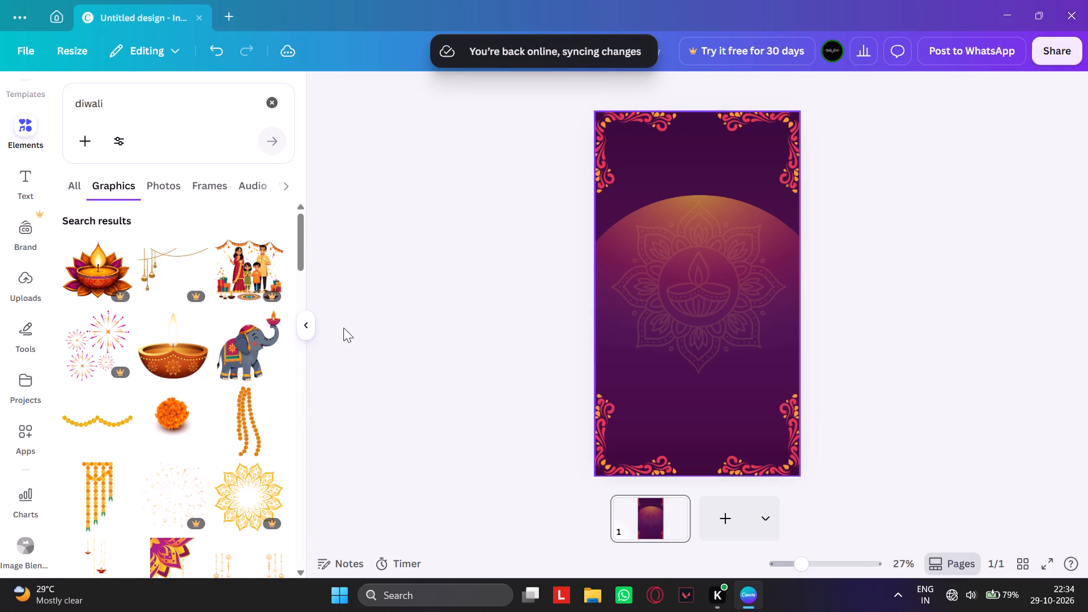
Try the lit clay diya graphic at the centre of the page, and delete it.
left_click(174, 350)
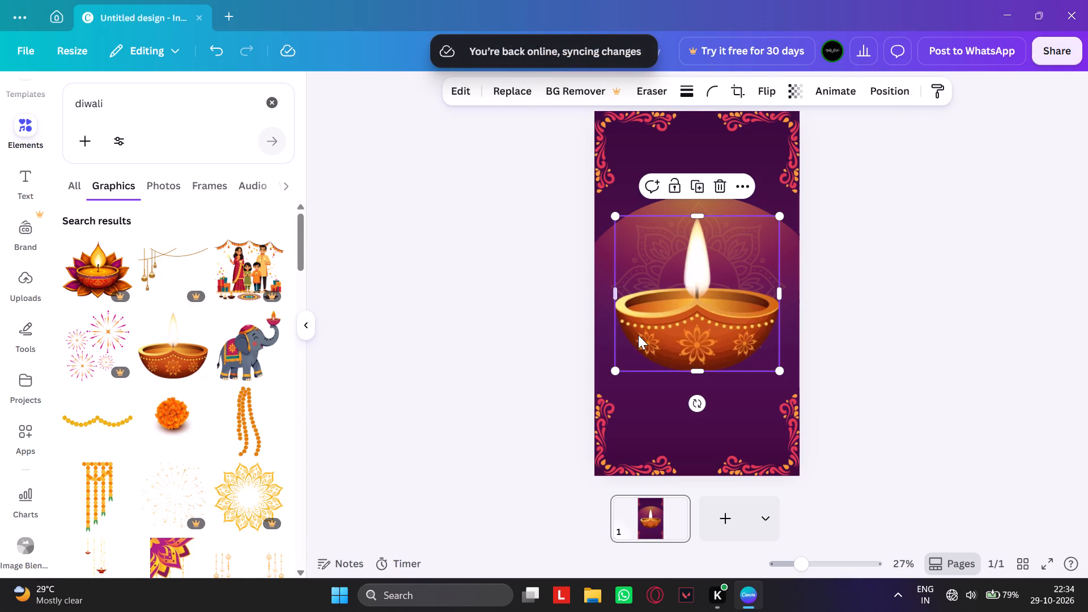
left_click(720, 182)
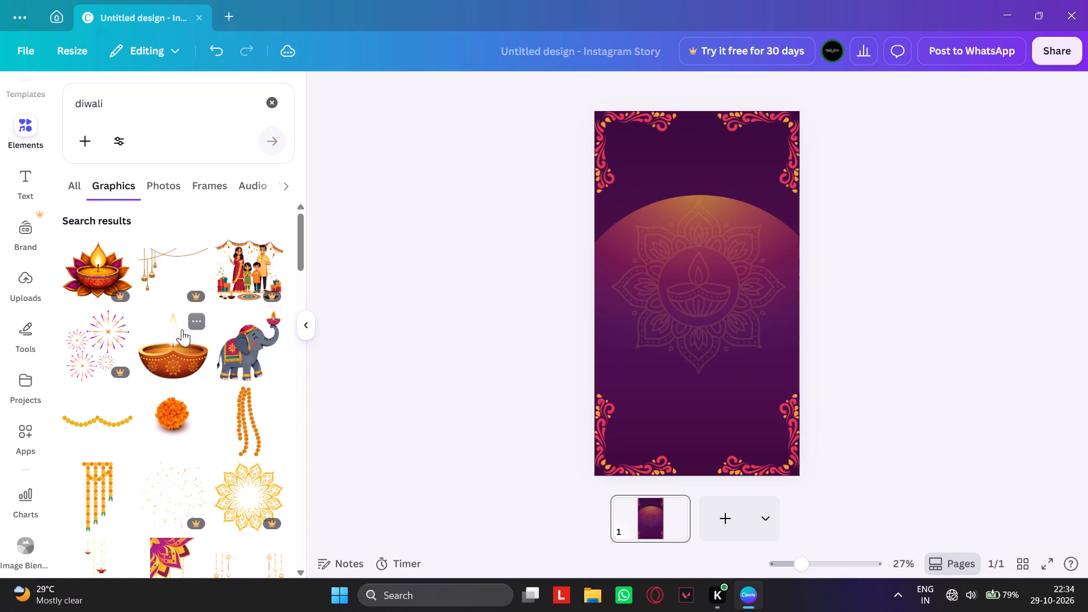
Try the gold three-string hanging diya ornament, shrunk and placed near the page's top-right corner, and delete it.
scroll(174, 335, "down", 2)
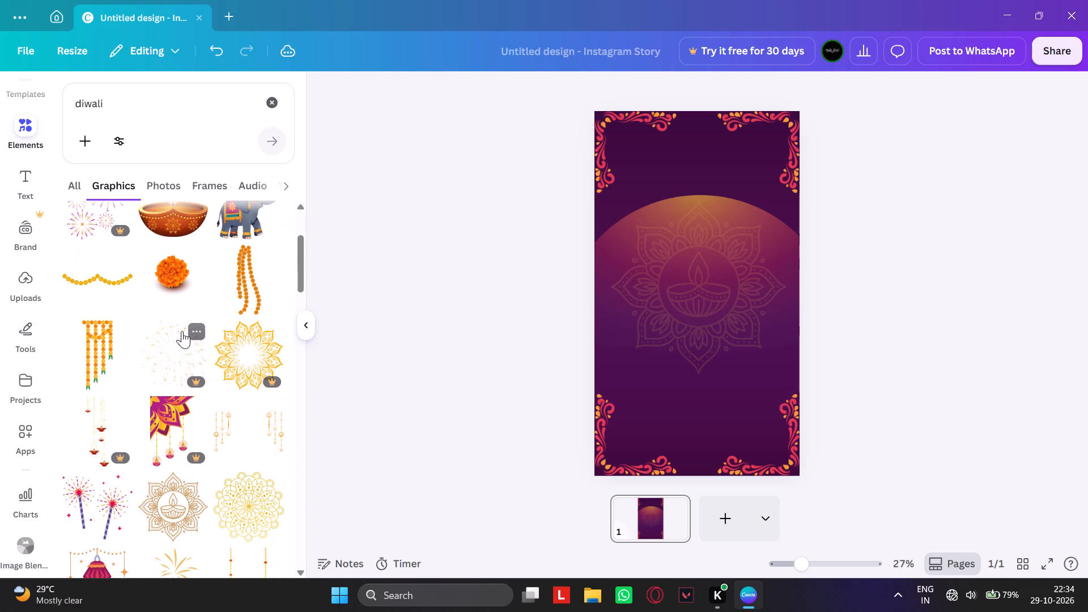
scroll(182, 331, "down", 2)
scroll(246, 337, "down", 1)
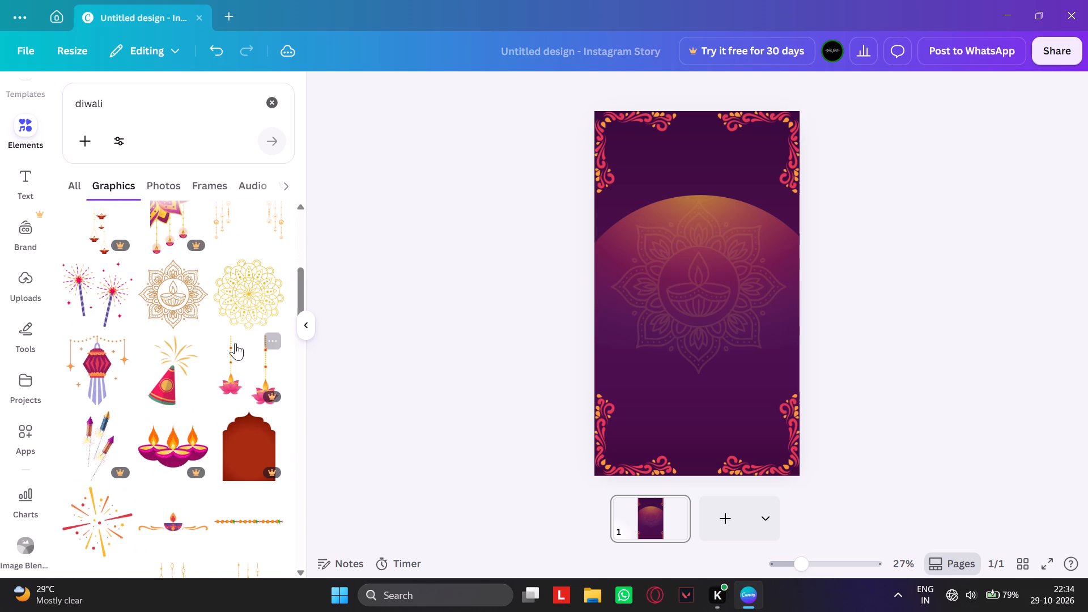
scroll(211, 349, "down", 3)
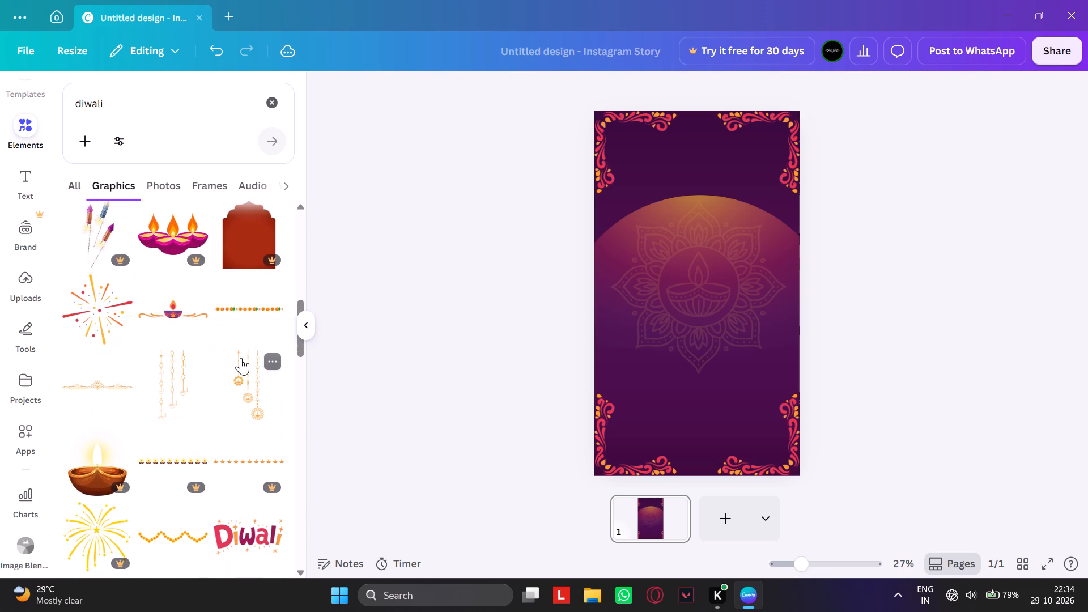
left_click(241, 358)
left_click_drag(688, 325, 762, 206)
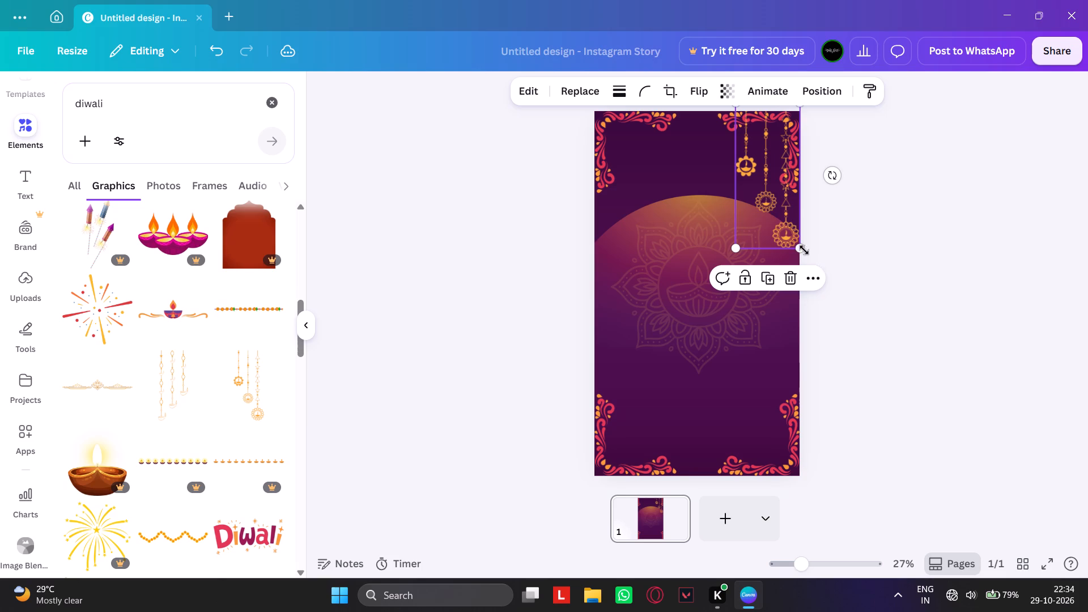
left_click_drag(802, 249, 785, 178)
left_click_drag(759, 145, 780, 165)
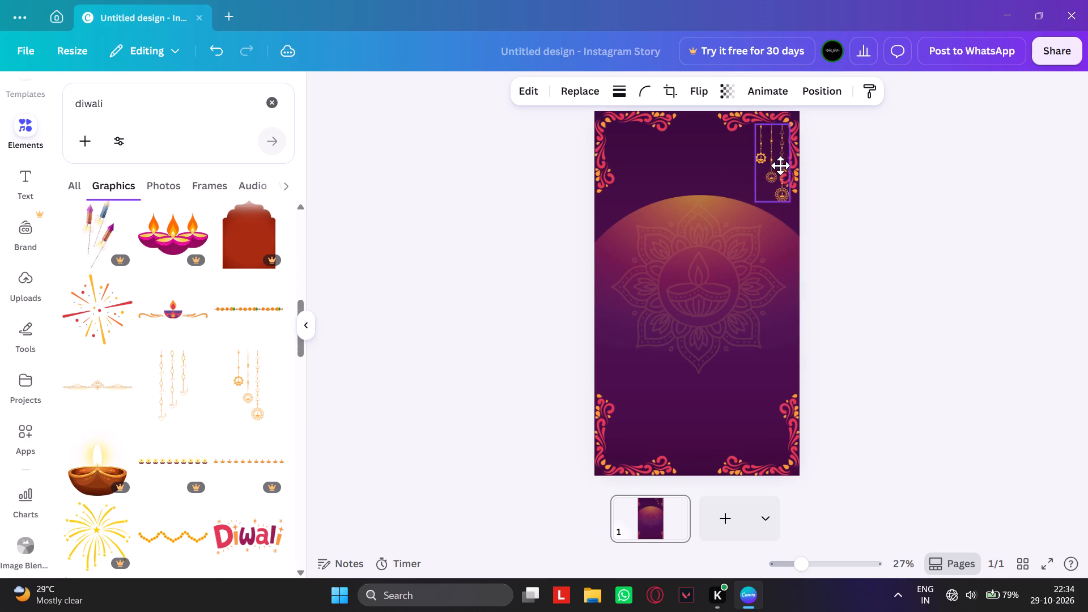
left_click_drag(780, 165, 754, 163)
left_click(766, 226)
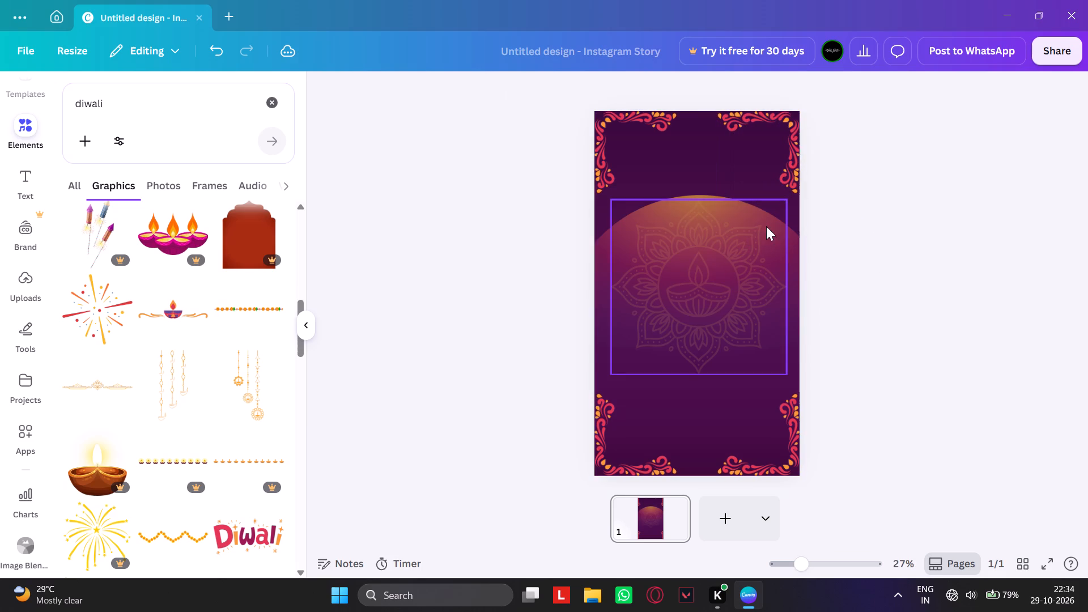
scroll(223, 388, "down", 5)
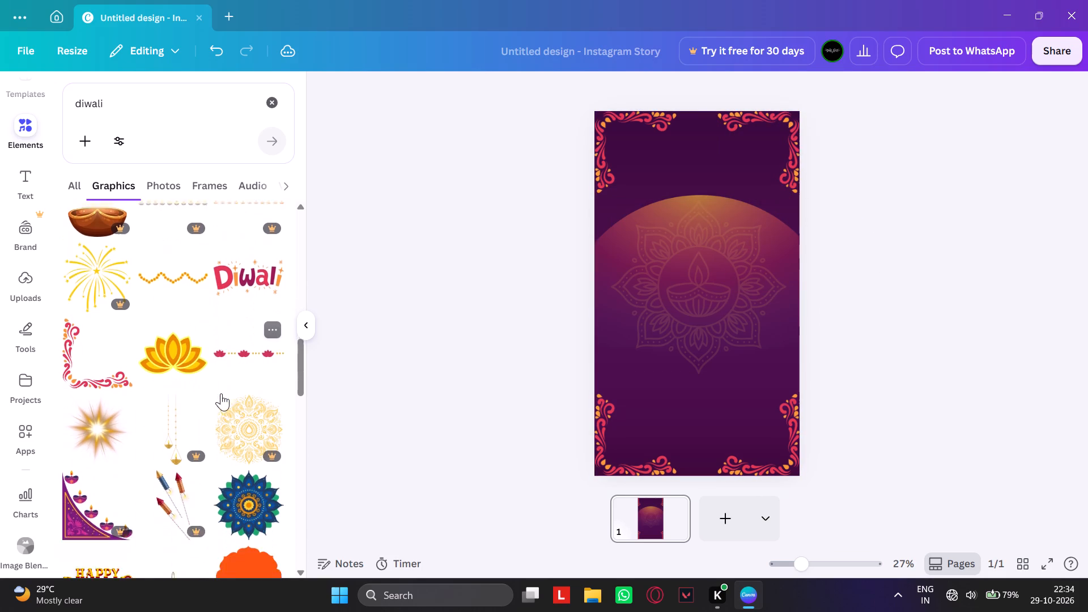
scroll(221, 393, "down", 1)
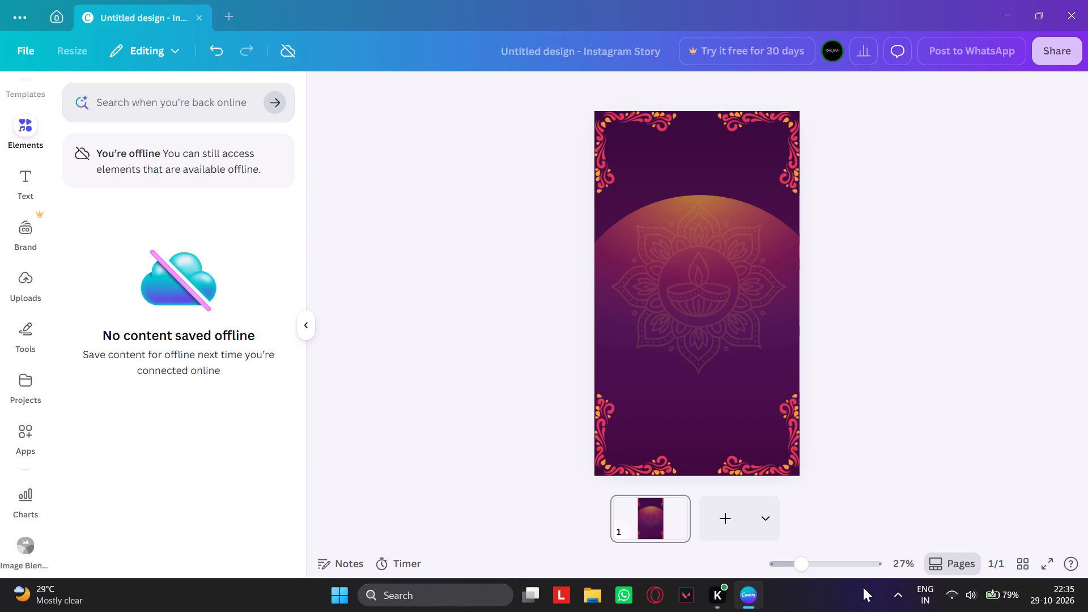
Restart the computer's Wi-Fi and connect to the Corner_1 network, and return to the design.
left_click(949, 593)
left_click(874, 330)
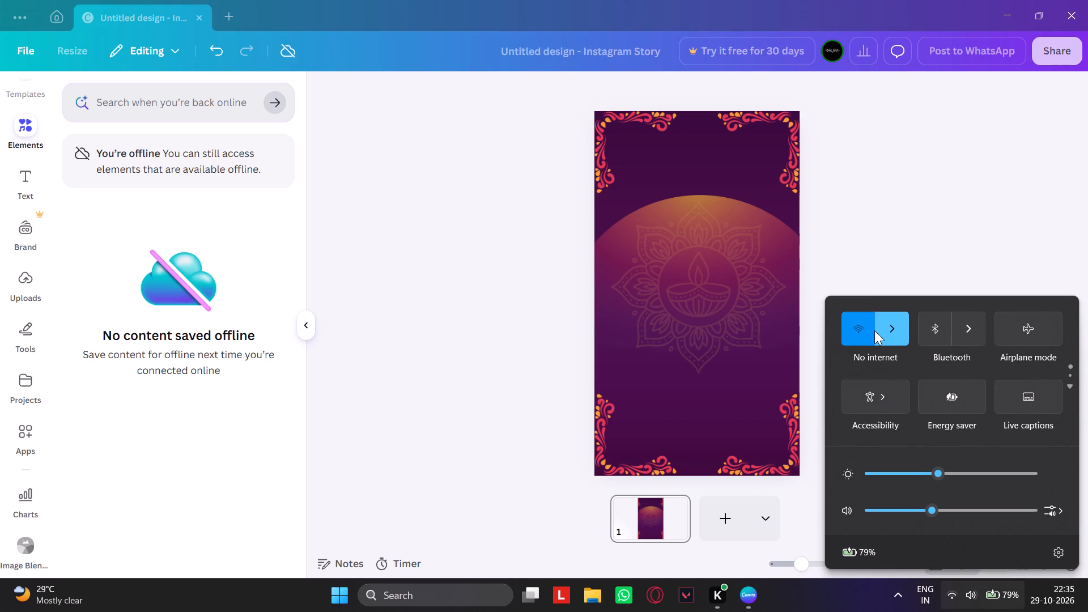
left_click(868, 330)
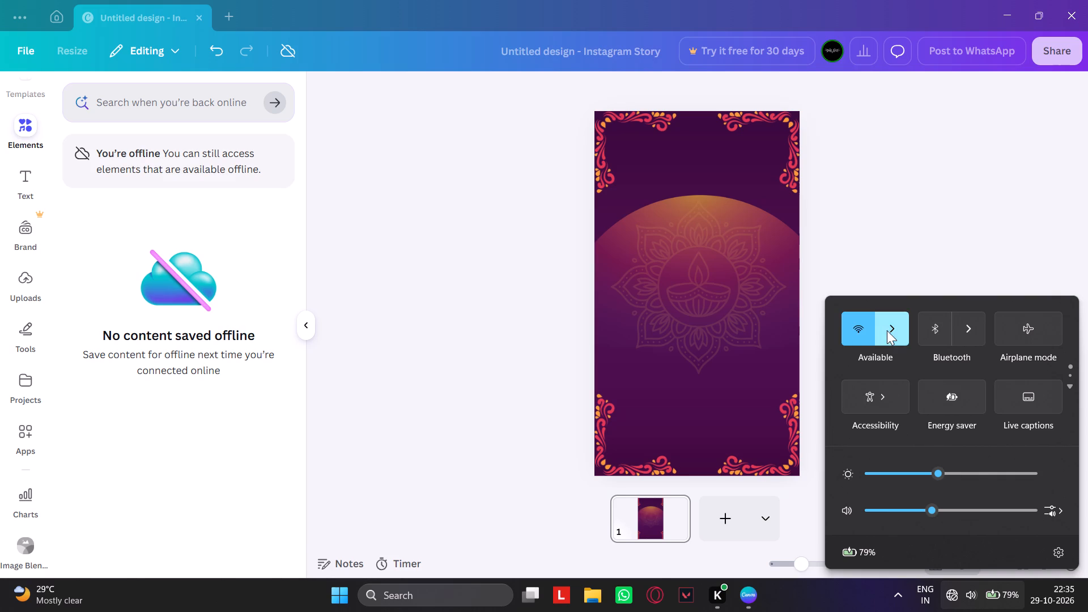
left_click(887, 330)
left_click(887, 330)
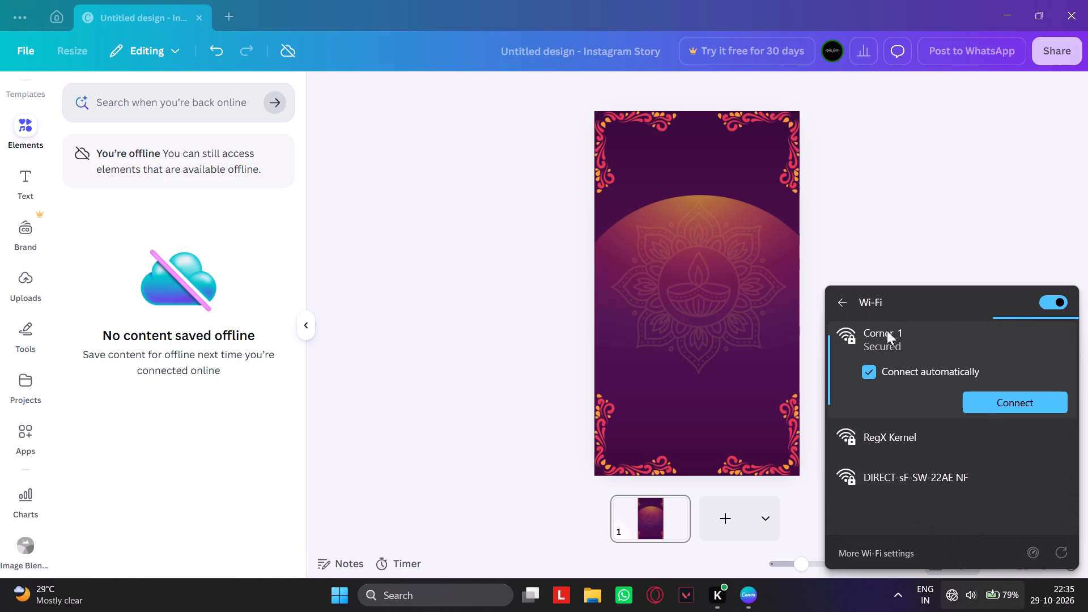
left_click(991, 401)
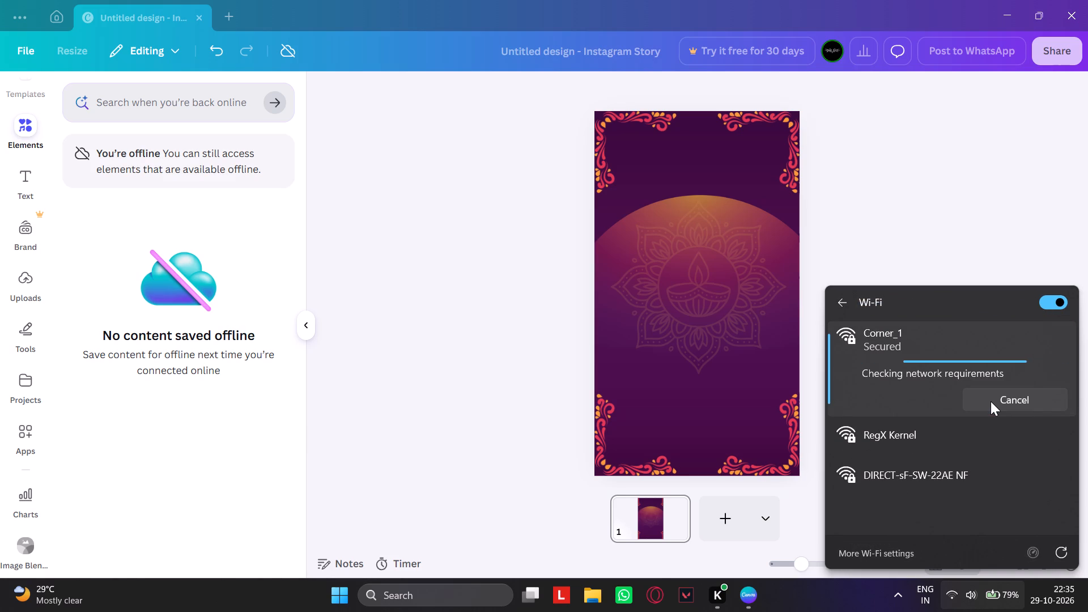
left_click(941, 267)
Add the paired gold hanging diya strings from the Diwali graphics, enlarge them to almost page width and align them to the page's top edge.
scroll(217, 380, "down", 2)
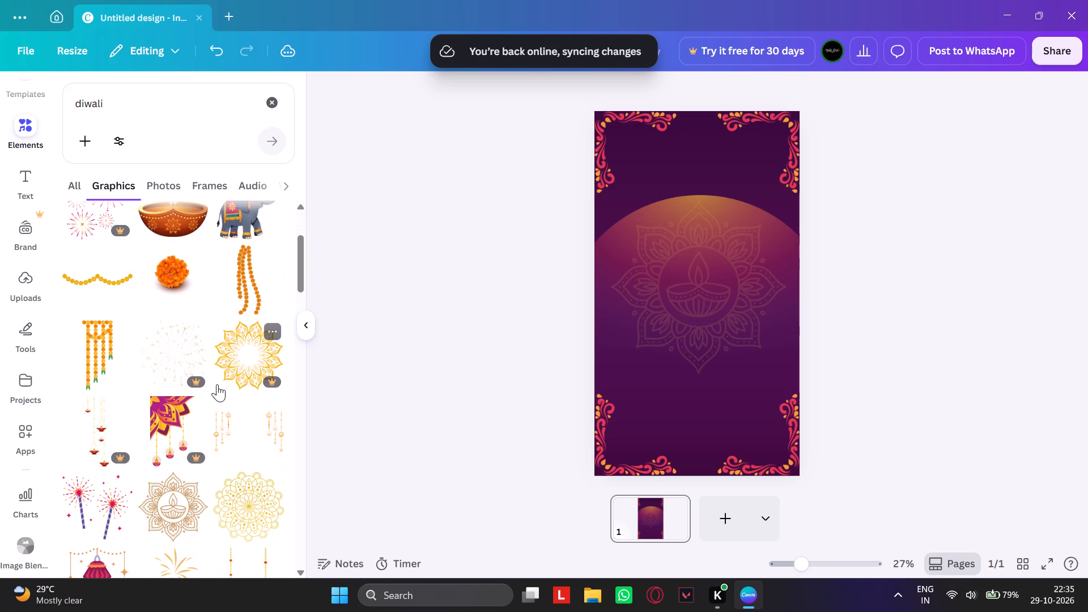
left_click(245, 426)
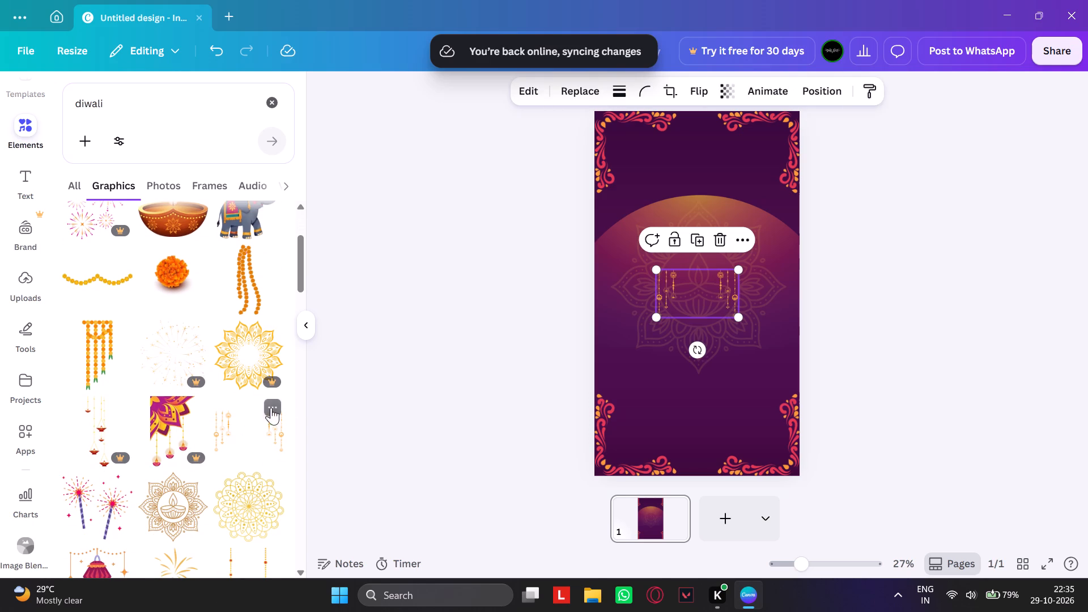
left_click_drag(736, 315, 805, 379)
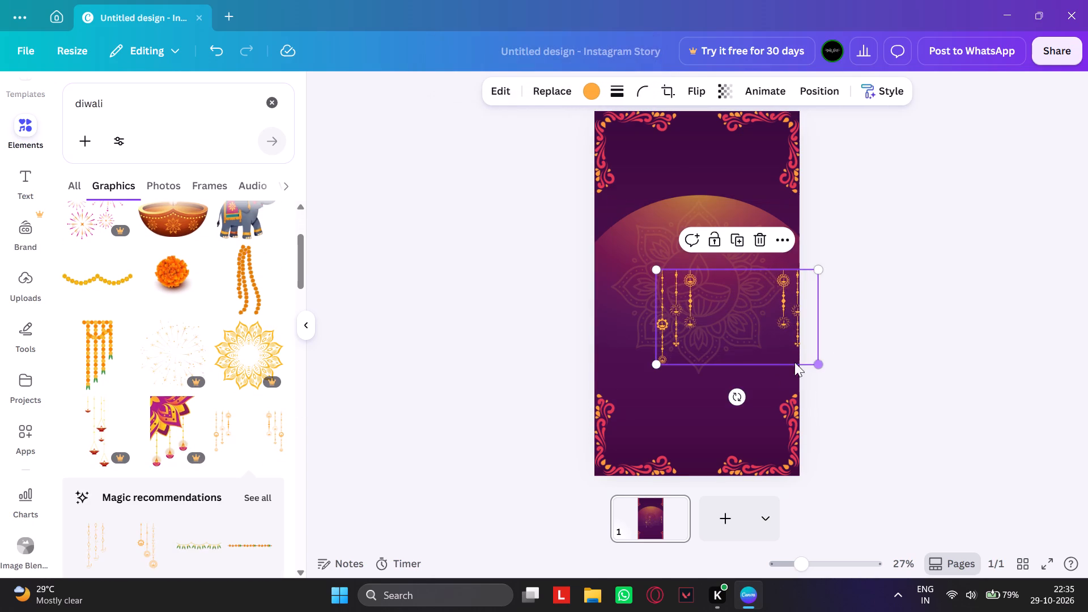
left_click_drag(764, 339, 722, 182)
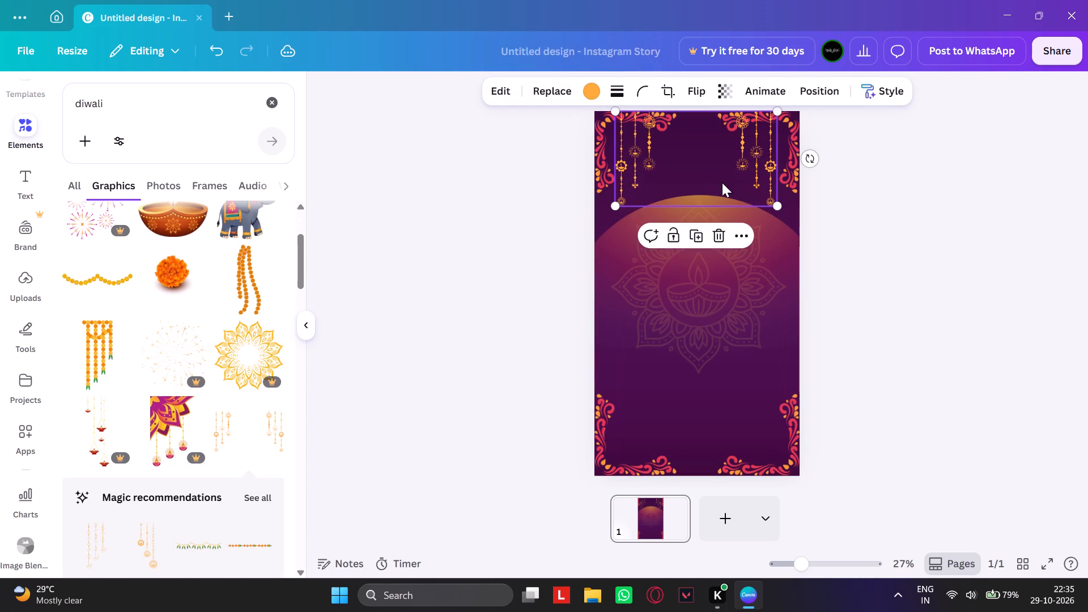
left_click_drag(775, 206, 811, 231)
left_click_drag(759, 197, 749, 197)
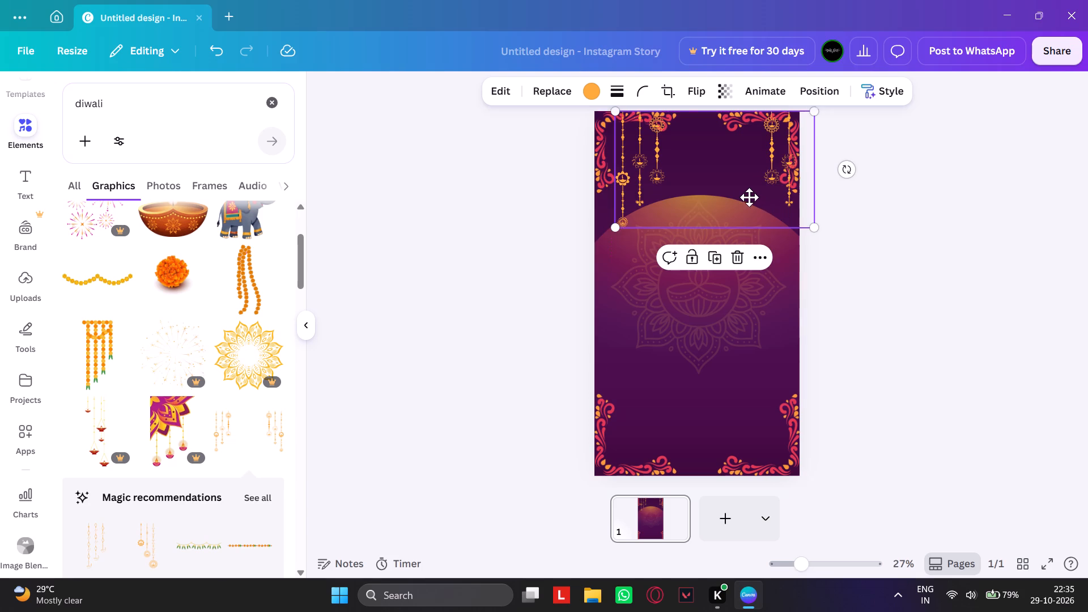
left_click_drag(749, 197, 745, 197)
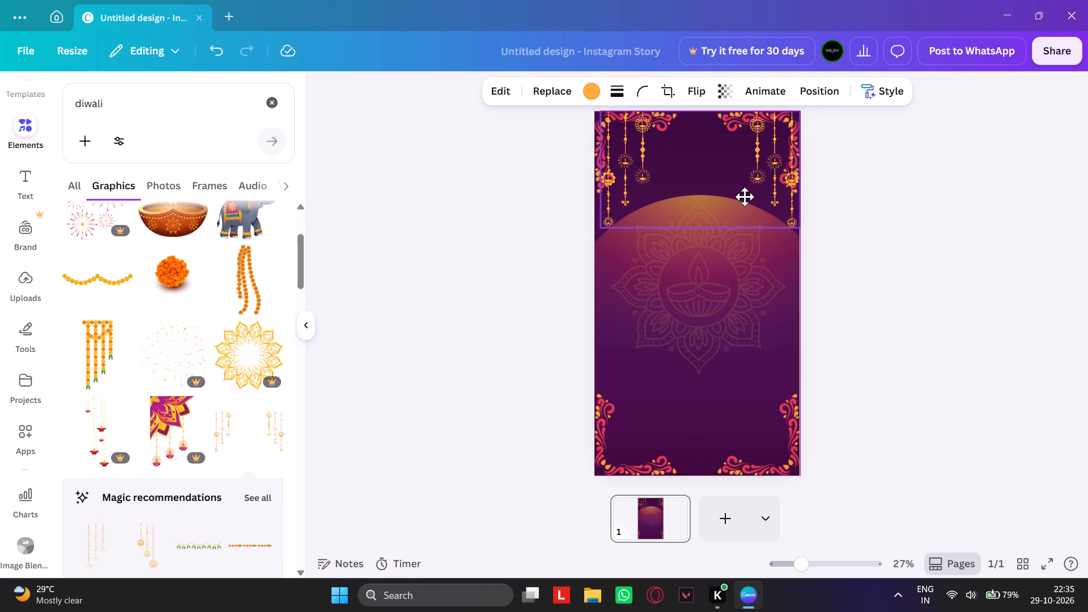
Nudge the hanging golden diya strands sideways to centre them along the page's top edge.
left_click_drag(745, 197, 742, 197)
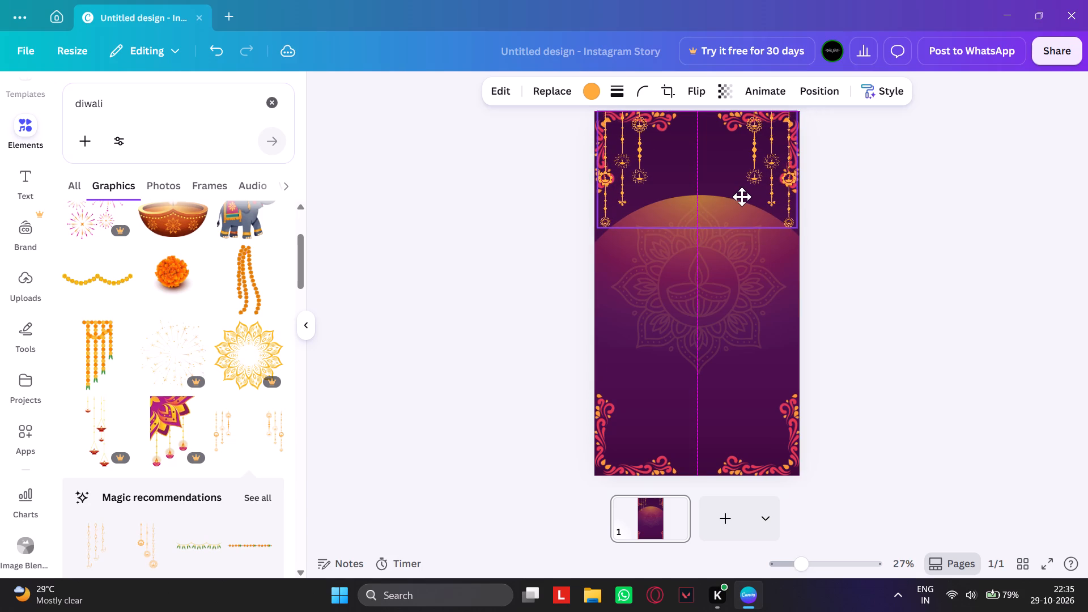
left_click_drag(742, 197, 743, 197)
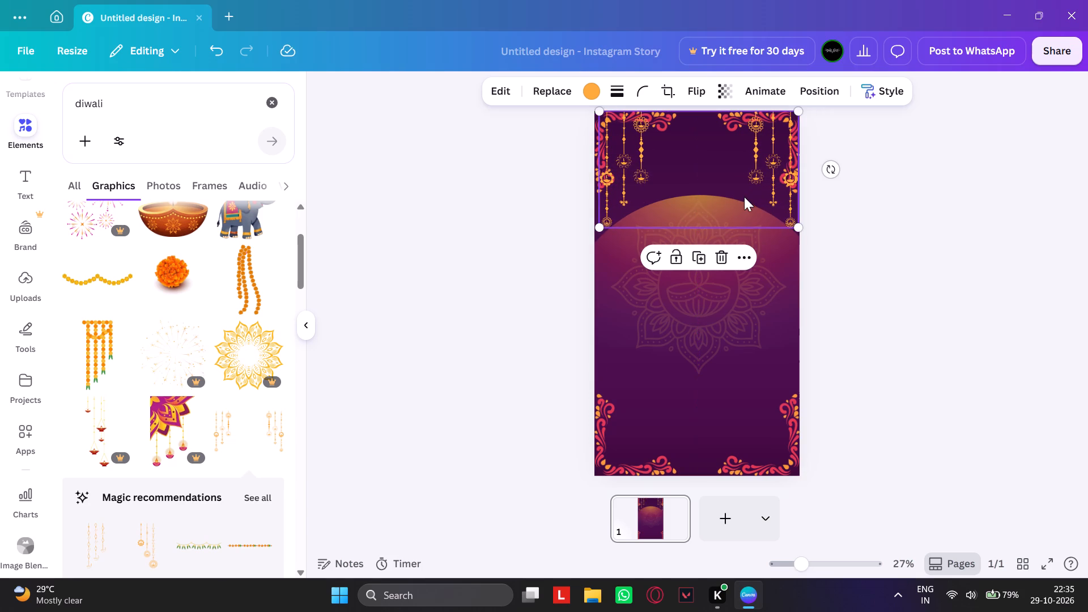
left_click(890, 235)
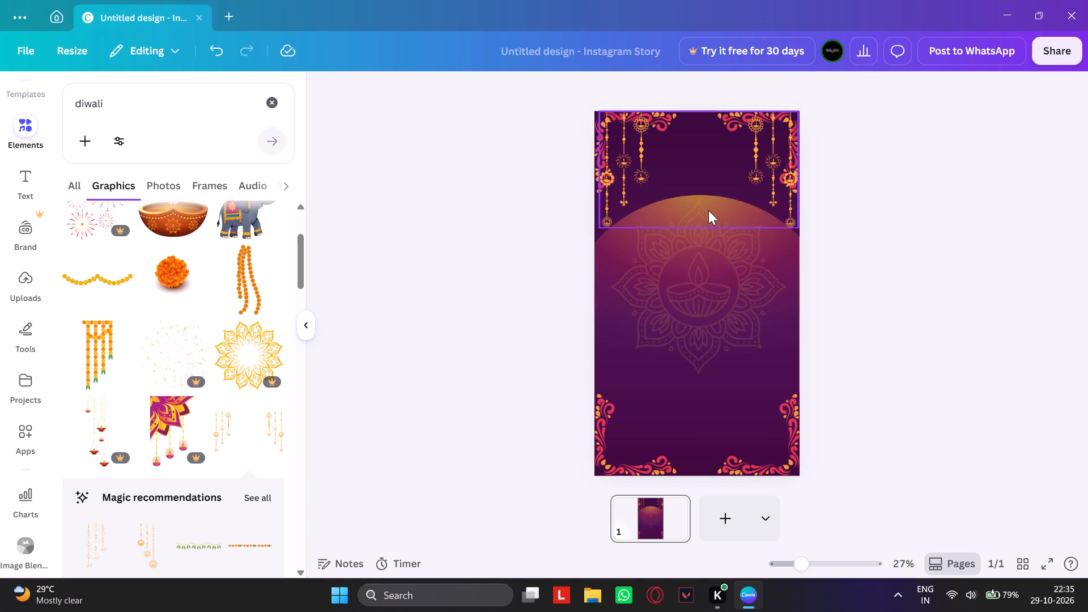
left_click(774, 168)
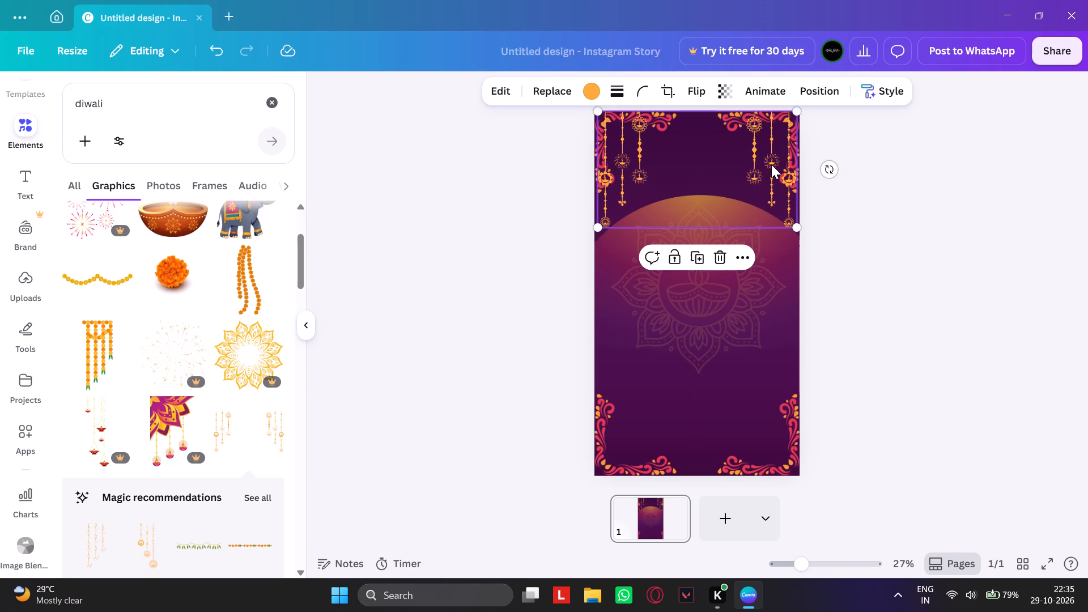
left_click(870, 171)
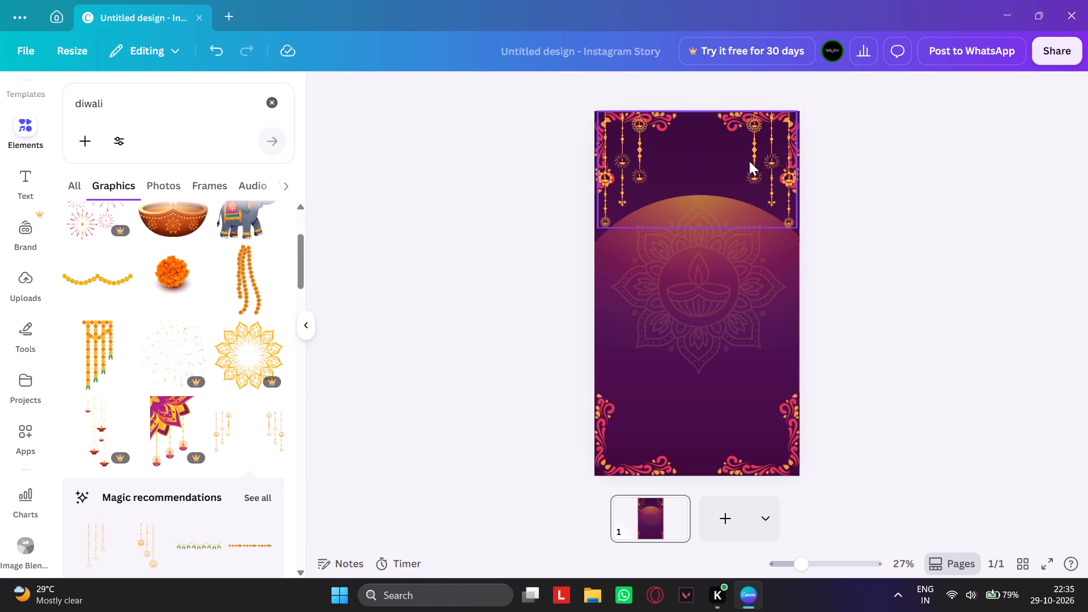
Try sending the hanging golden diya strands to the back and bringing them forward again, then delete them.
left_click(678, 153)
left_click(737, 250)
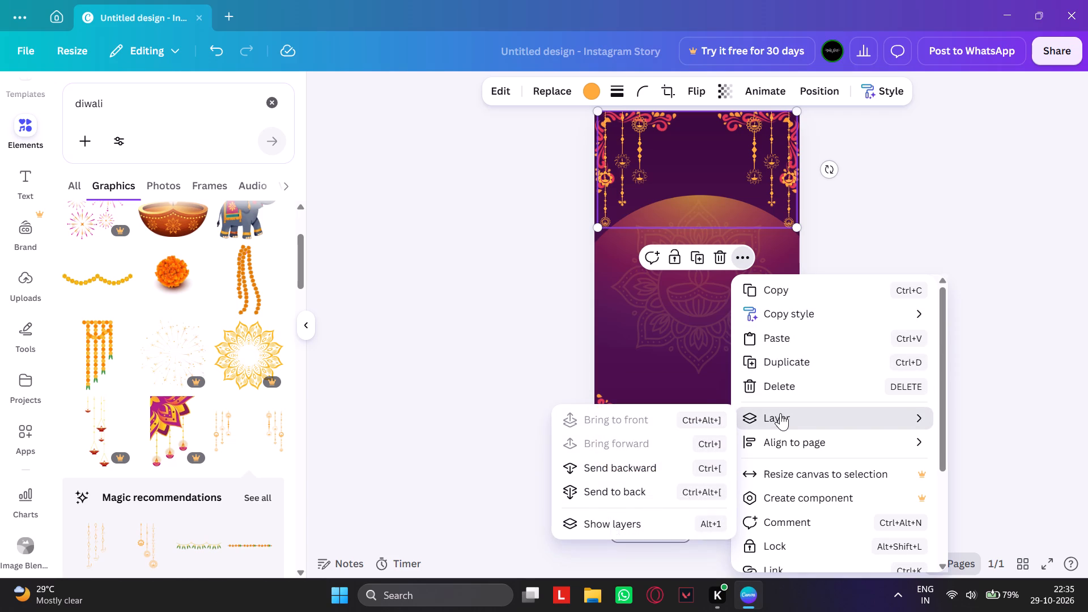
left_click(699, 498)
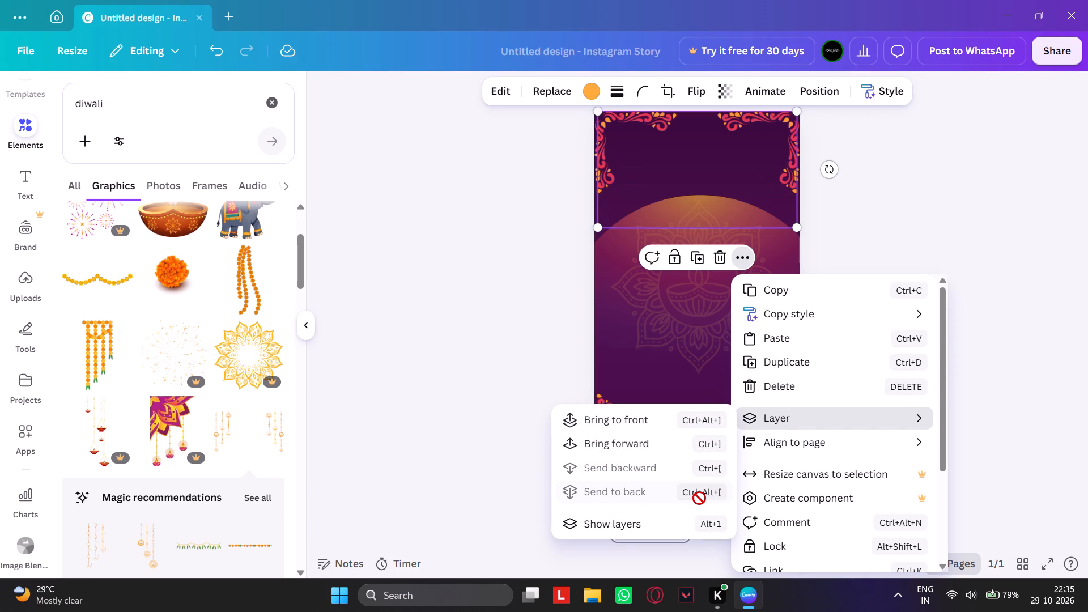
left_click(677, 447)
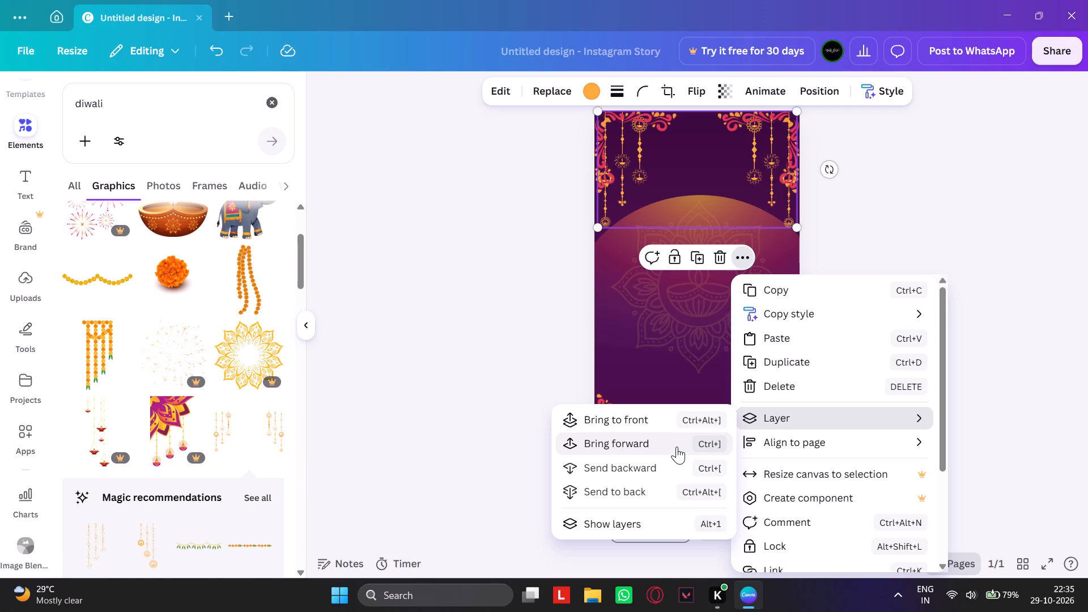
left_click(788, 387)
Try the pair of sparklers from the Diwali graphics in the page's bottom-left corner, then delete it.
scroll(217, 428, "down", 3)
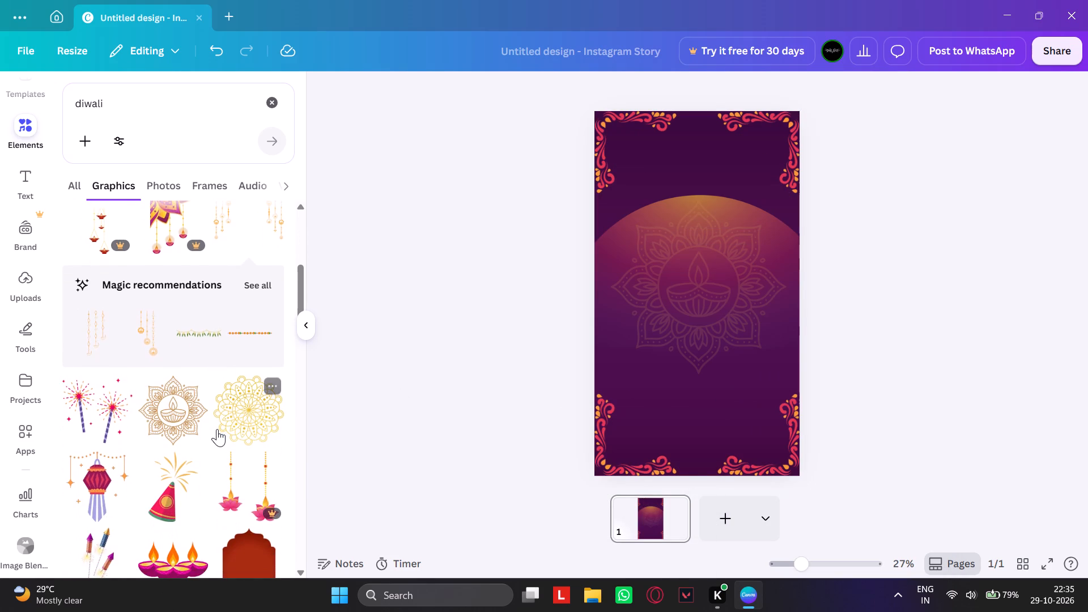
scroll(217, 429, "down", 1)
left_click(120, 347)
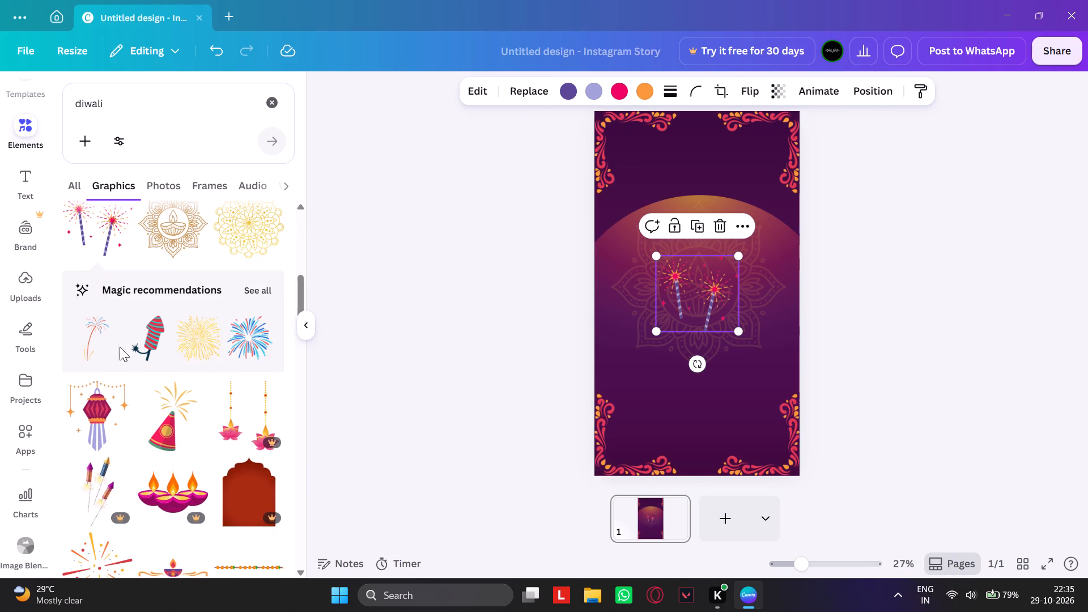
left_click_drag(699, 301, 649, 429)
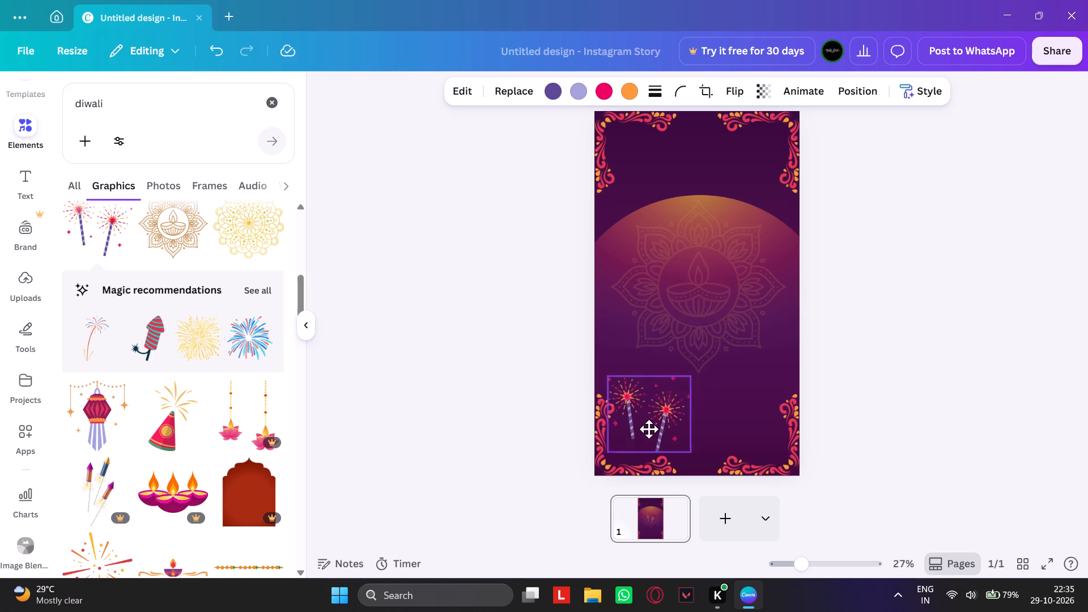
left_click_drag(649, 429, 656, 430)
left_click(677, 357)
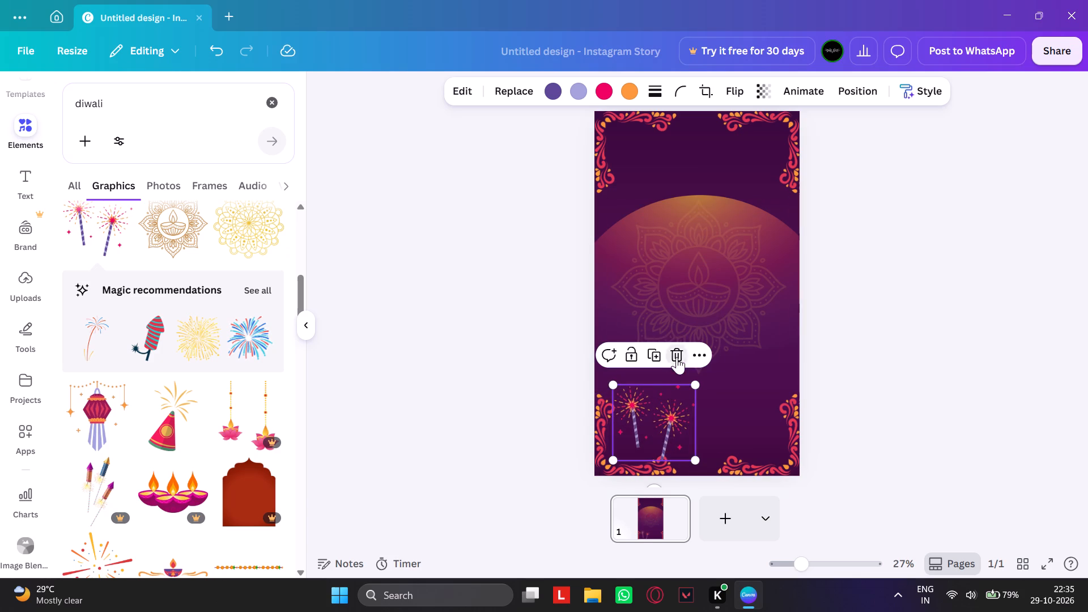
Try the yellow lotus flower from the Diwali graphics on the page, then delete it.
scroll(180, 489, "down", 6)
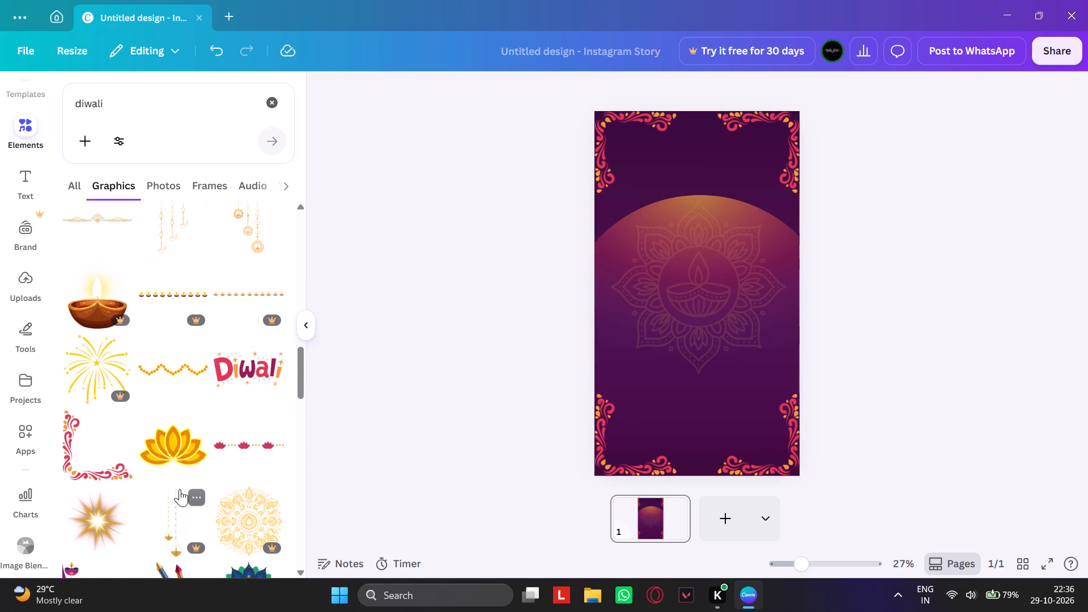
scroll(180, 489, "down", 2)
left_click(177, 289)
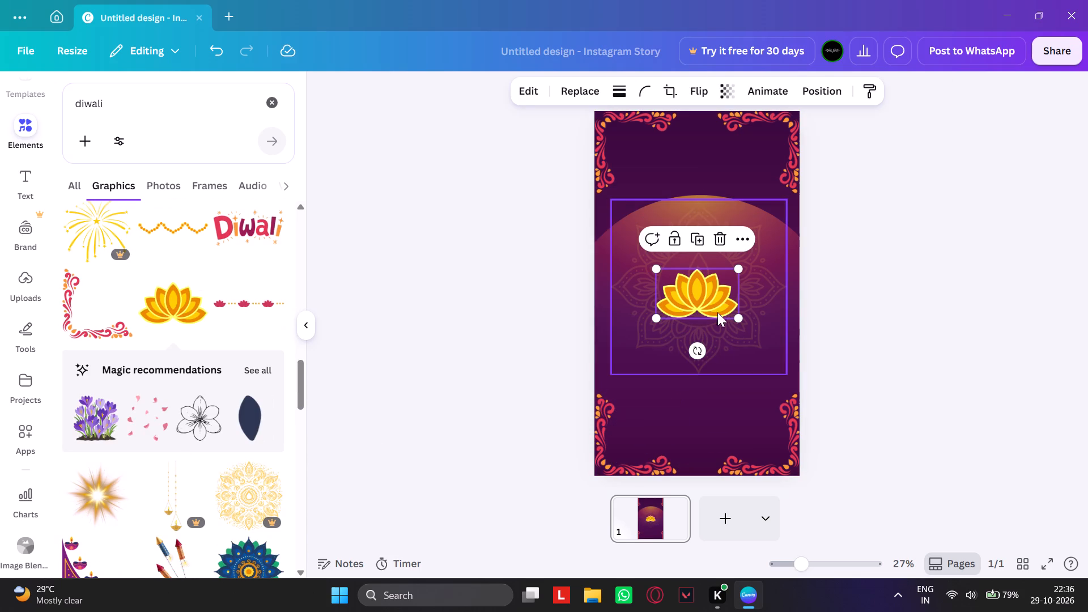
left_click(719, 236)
Add the yellow "Happy Diwali" lettering from the Diwali graphics, enlarge it and place it near the page's top between the corner borders.
scroll(229, 431, "down", 2)
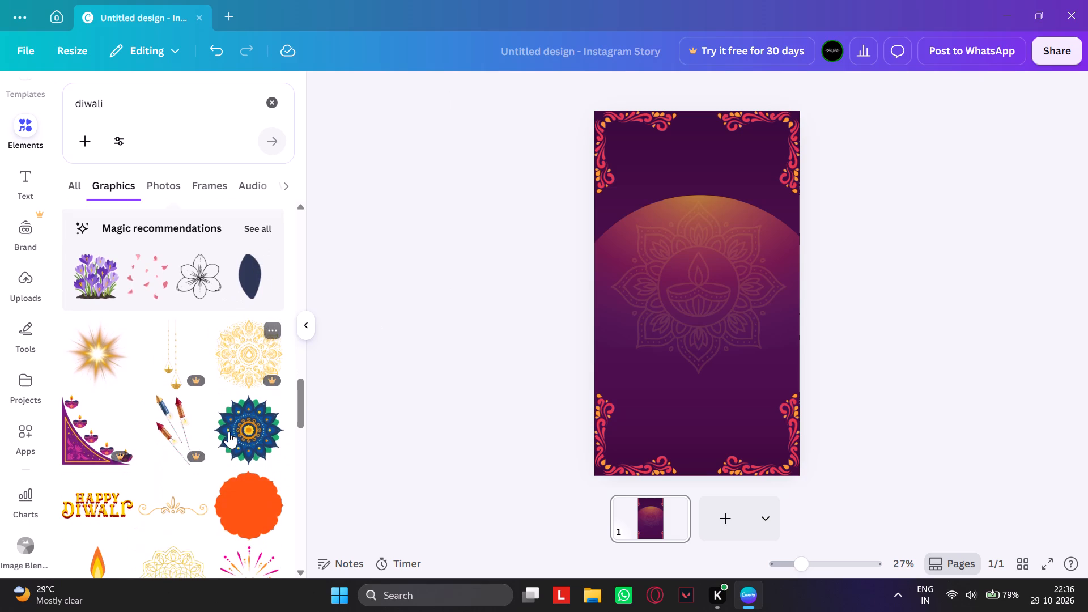
scroll(229, 431, "down", 4)
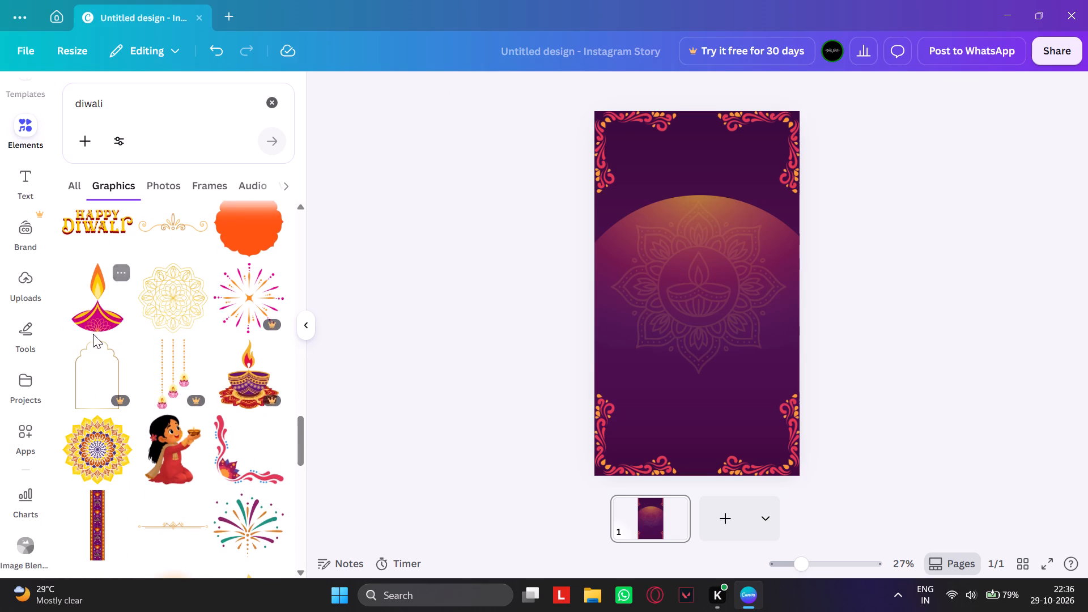
scroll(104, 302, "up", 1)
left_click(110, 284)
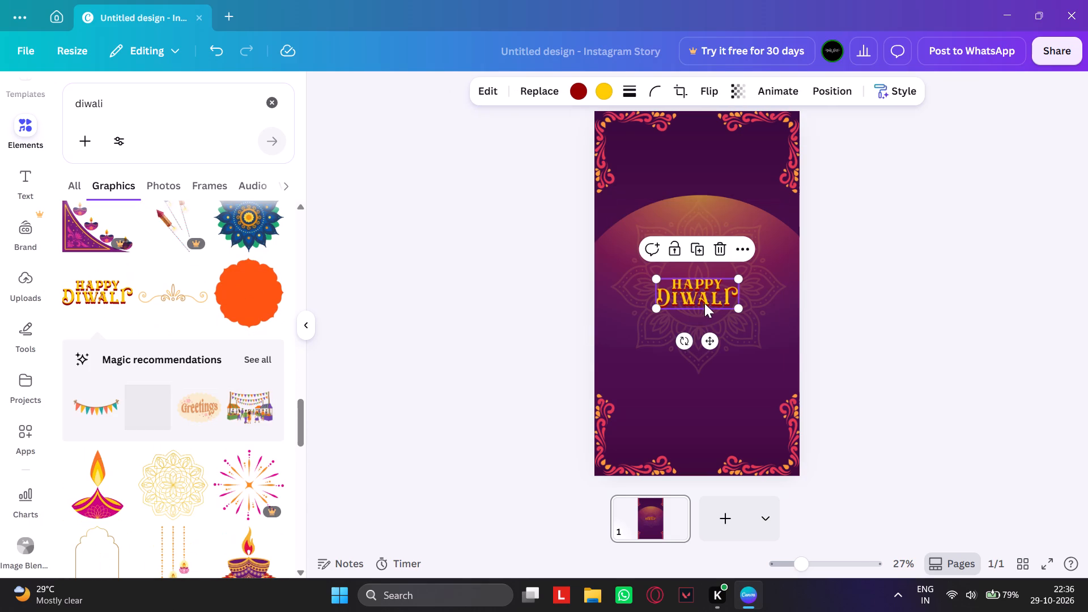
left_click_drag(736, 310, 791, 383)
left_click_drag(738, 317, 734, 309)
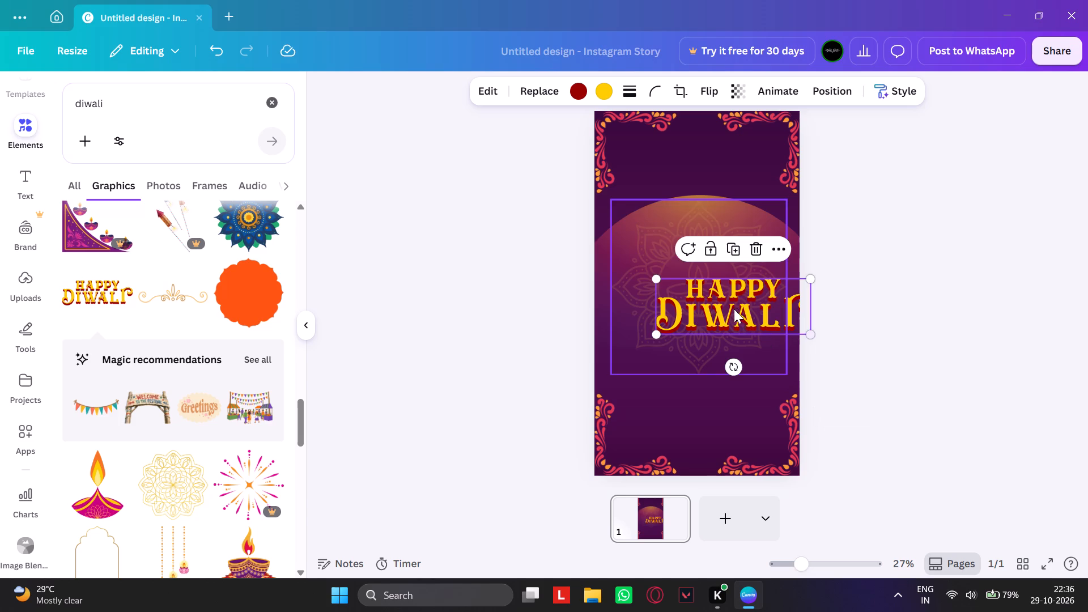
left_click_drag(734, 309, 706, 178)
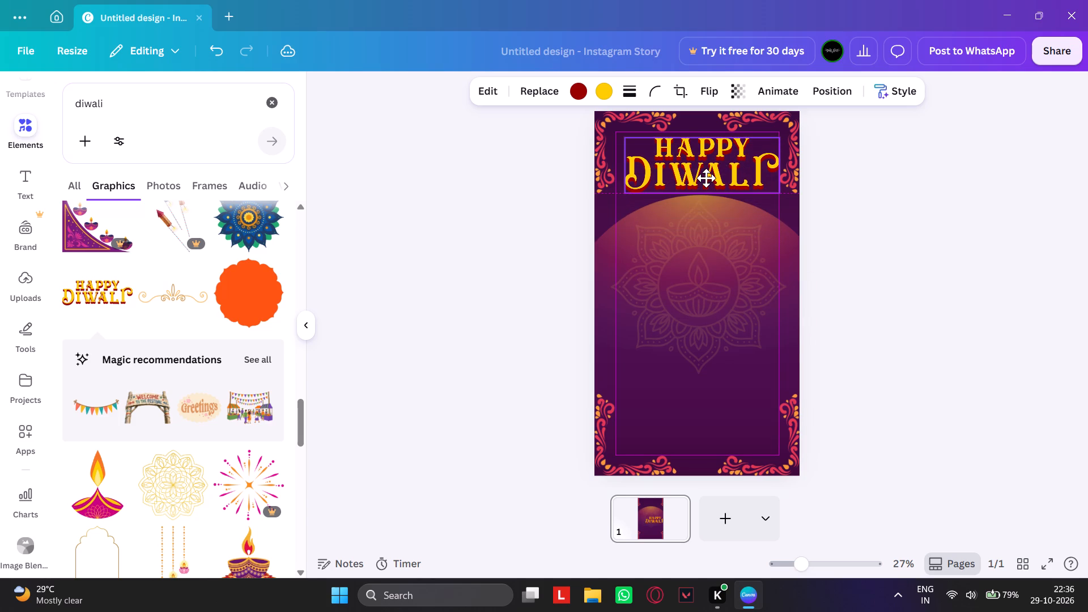
left_click_drag(706, 178, 706, 180)
Shift the purple gradient background down and stretch its top edge back to the page's top, about 1,080 by 2,136.
left_click(734, 400)
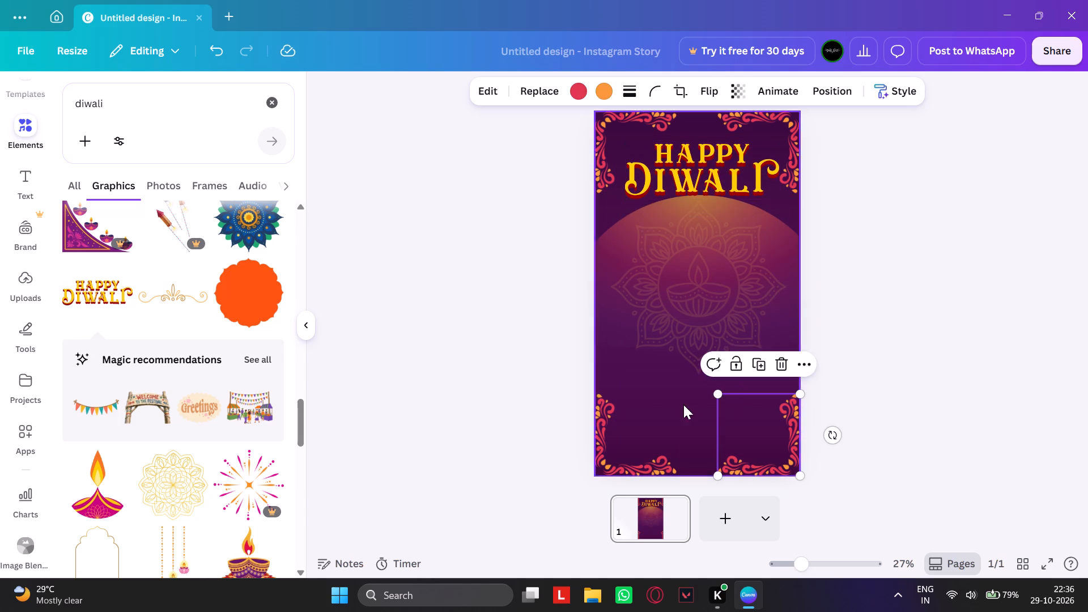
left_click(666, 406)
left_click(685, 409)
left_click_drag(688, 410, 687, 434)
left_click_drag(698, 413, 698, 427)
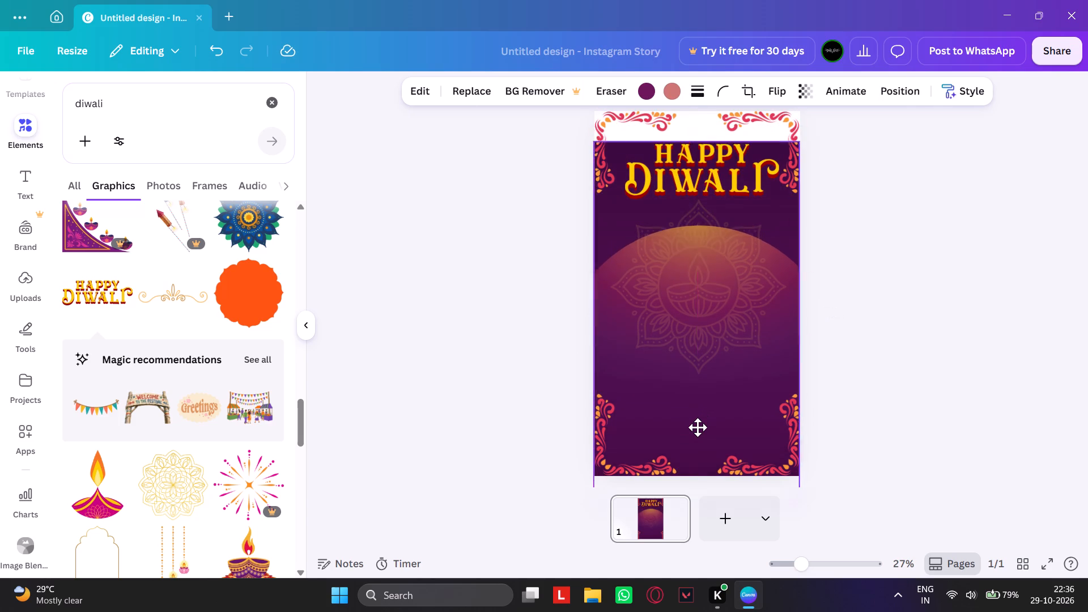
left_click_drag(698, 427, 698, 435)
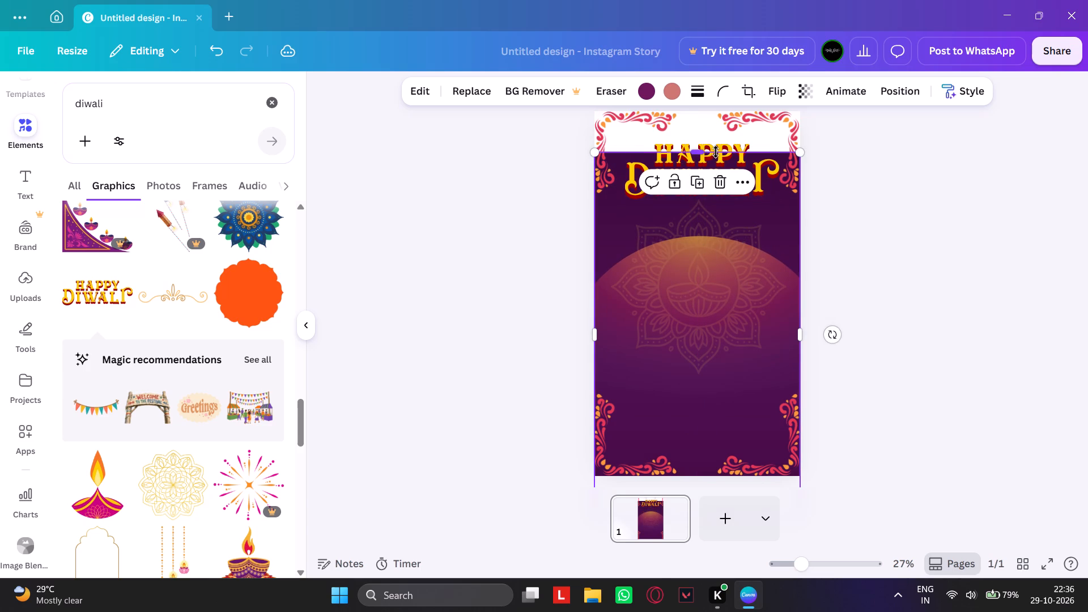
left_click_drag(705, 151, 708, 113)
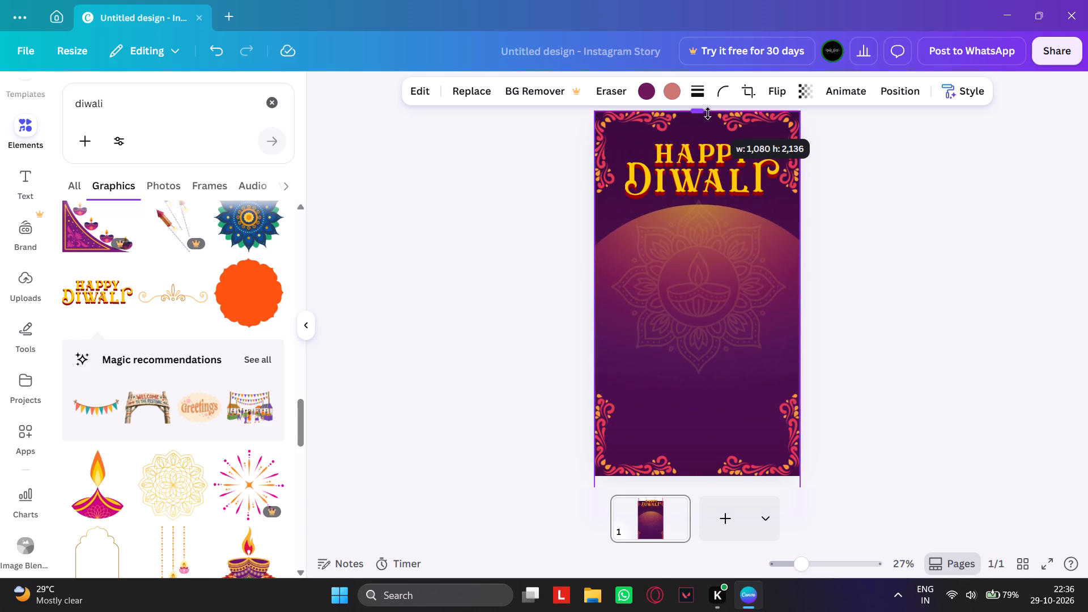
left_click_drag(708, 113, 708, 112)
left_click(710, 170)
left_click(711, 174)
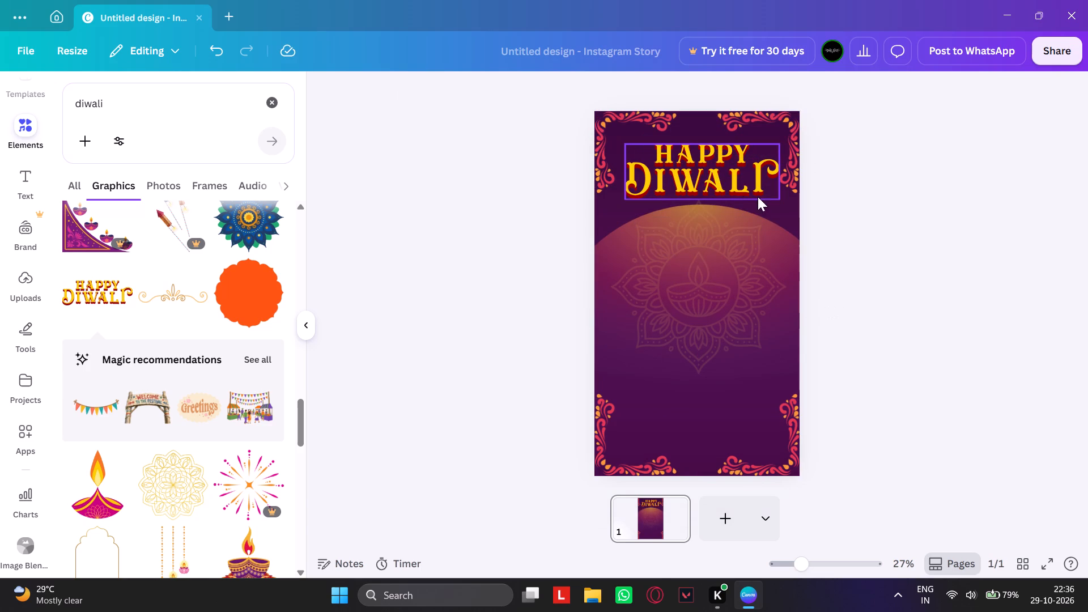
Shrink the yellow "Happy Diwali" lettering slightly and move it down, centred above the glowing arc.
left_click(770, 189)
left_click_drag(779, 201, 757, 184)
left_click_drag(713, 165, 713, 166)
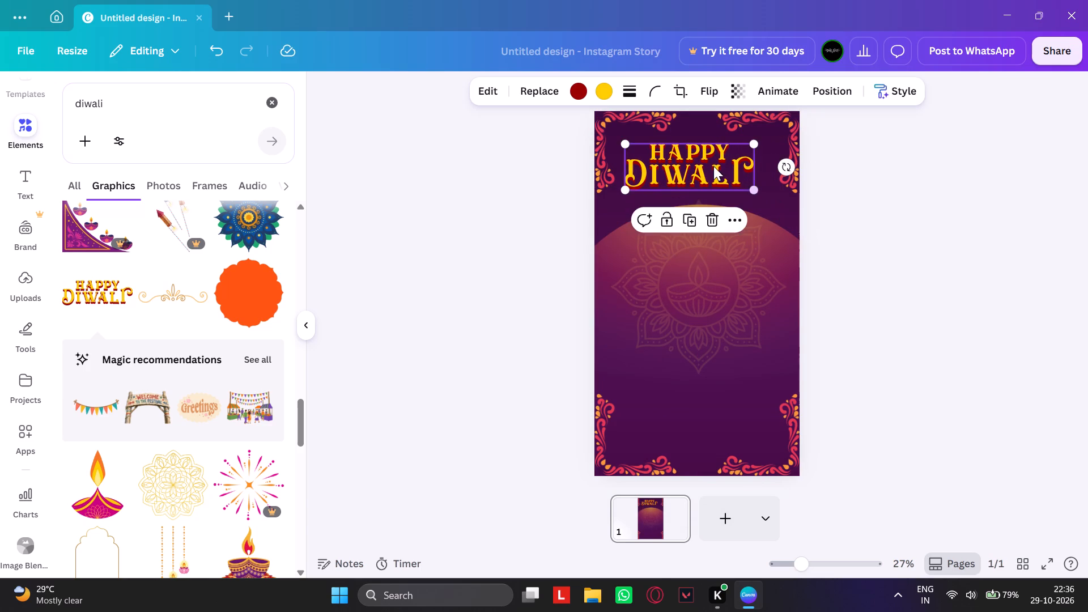
left_click_drag(713, 166, 730, 178)
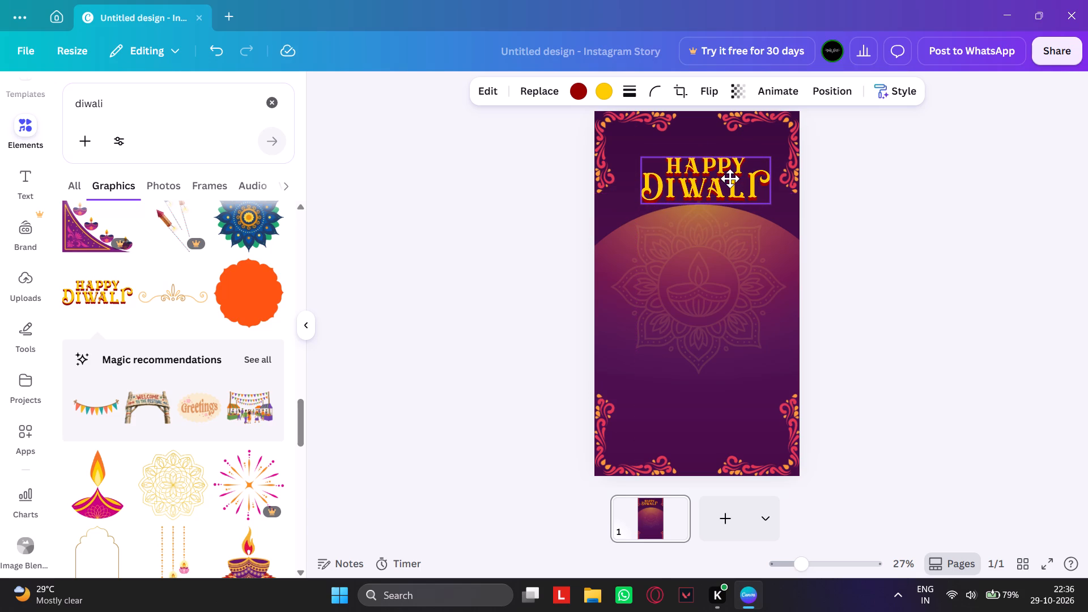
left_click_drag(730, 178, 729, 178)
Shift the purple gradient background down a little and stretch its top edge back up to the page's top.
left_click(699, 391)
left_click(698, 412)
left_click_drag(698, 412, 698, 424)
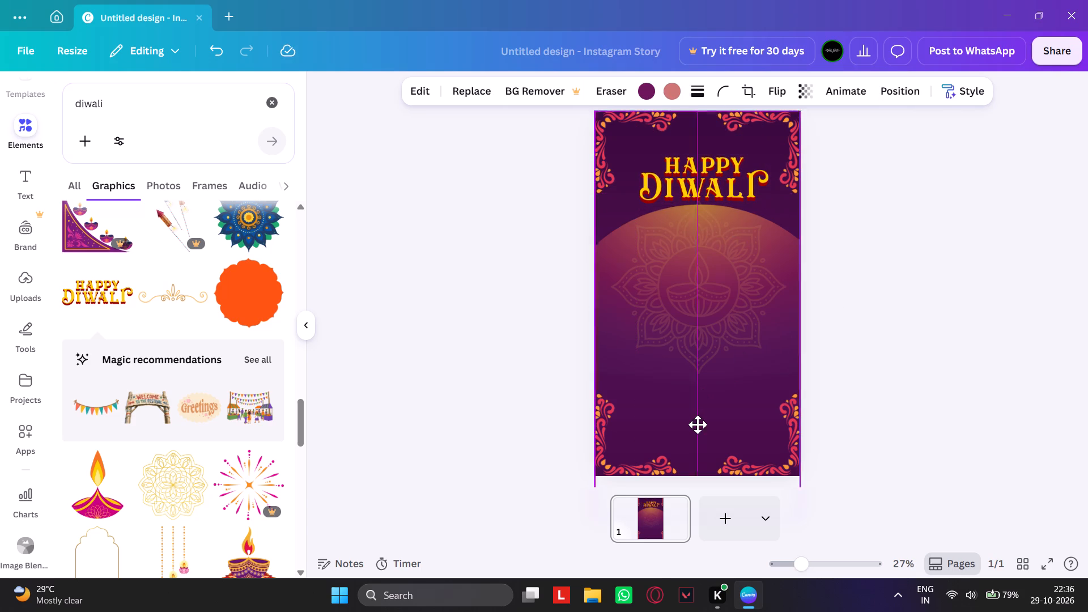
left_click_drag(698, 424, 698, 452)
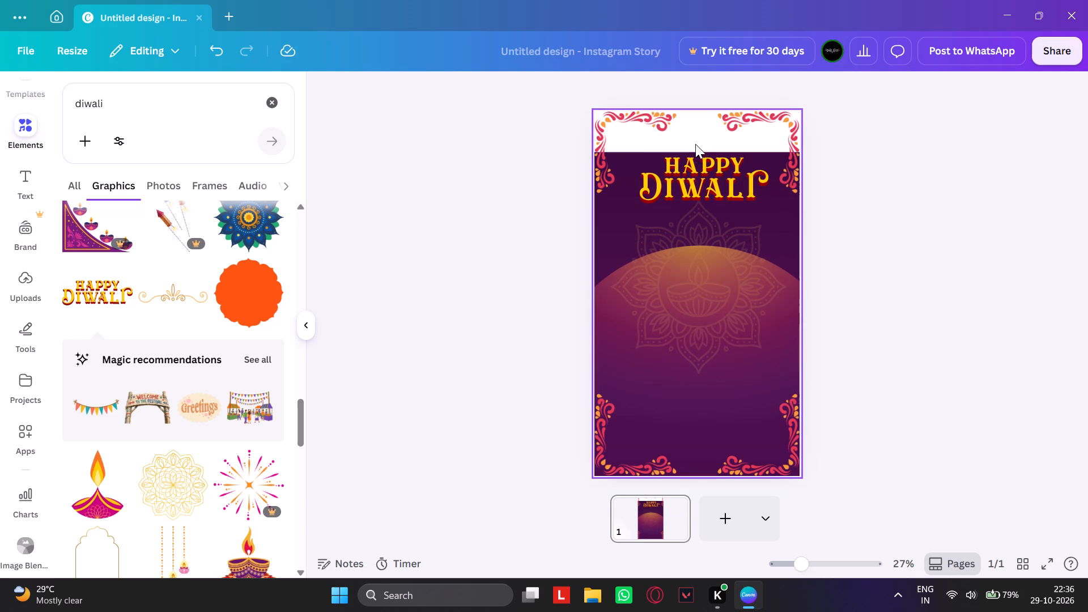
left_click(695, 151)
left_click(696, 414)
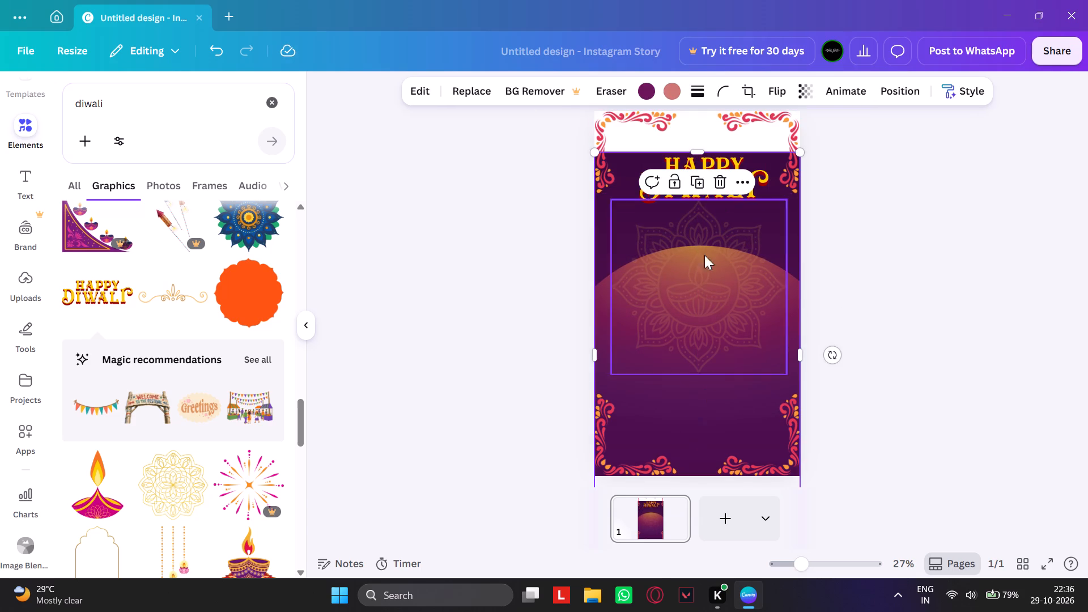
left_click_drag(698, 151, 700, 108)
Move the diya mandala slightly down and keep it centred horizontally on the page.
left_click_drag(712, 286, 712, 295)
left_click_drag(712, 297, 712, 300)
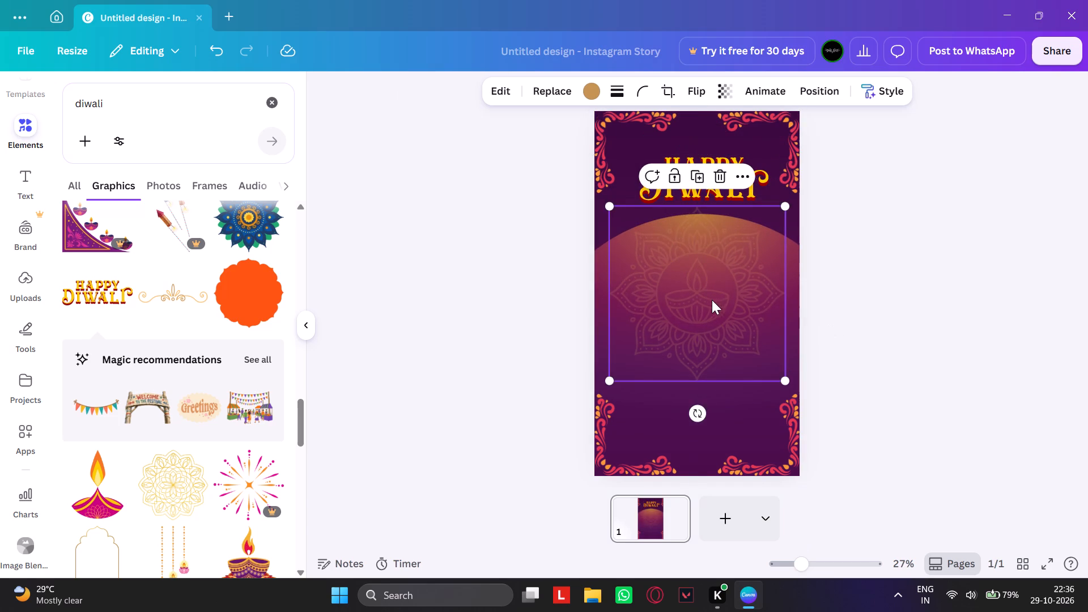
left_click_drag(712, 300, 715, 304)
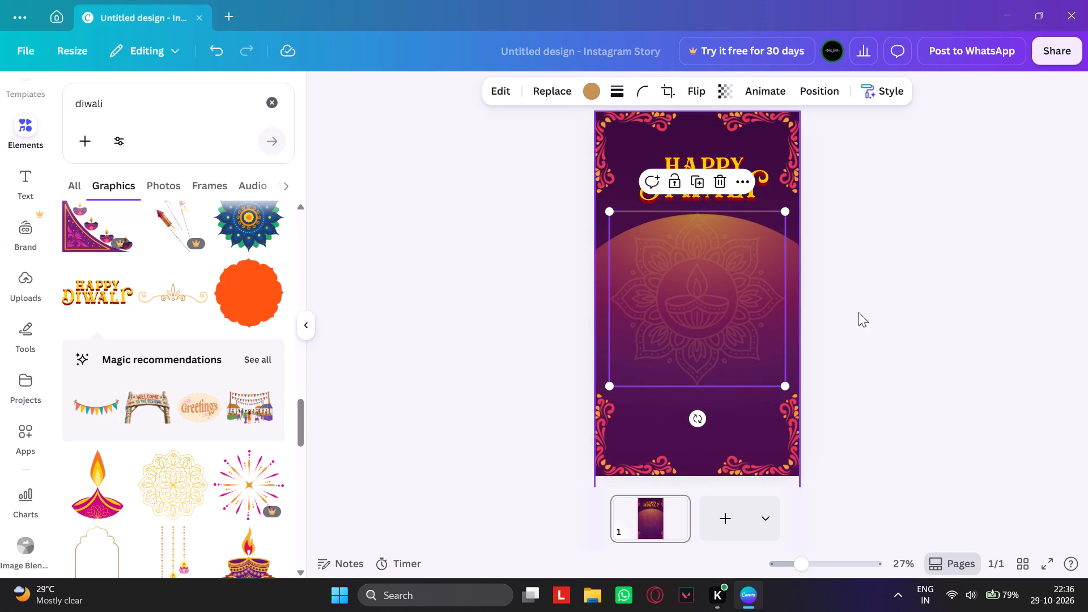
left_click(899, 305)
Nudge the yellow "Happy Diwali" lettering slightly down towards the glowing arc.
left_click_drag(696, 173, 696, 180)
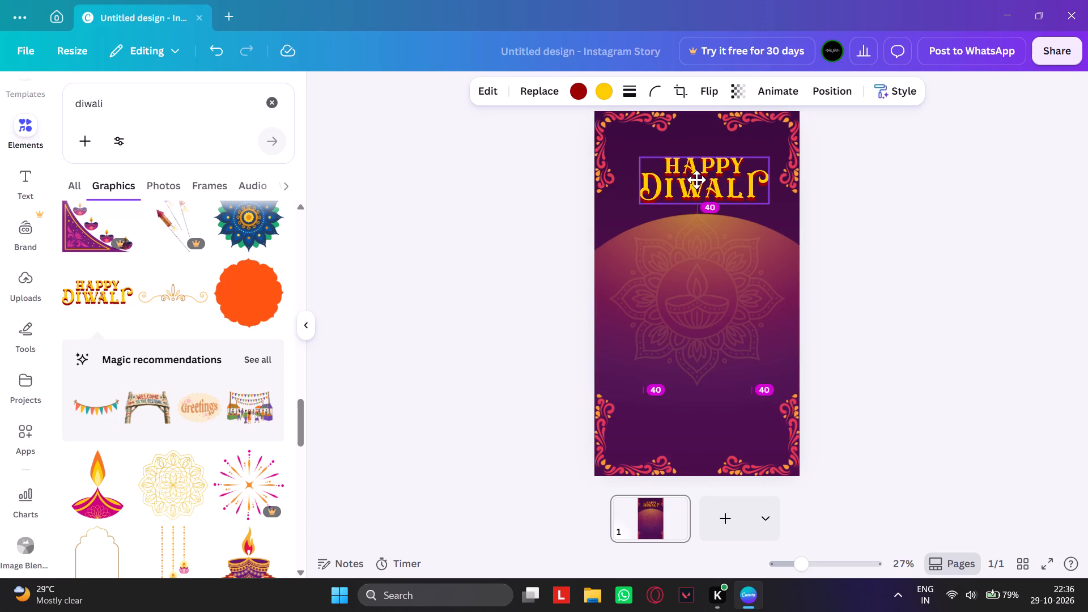
Nudge the yellow "Happy Diwali" lettering slightly further down, just above the glowing arc.
left_click_drag(696, 180, 696, 180)
left_click(909, 254)
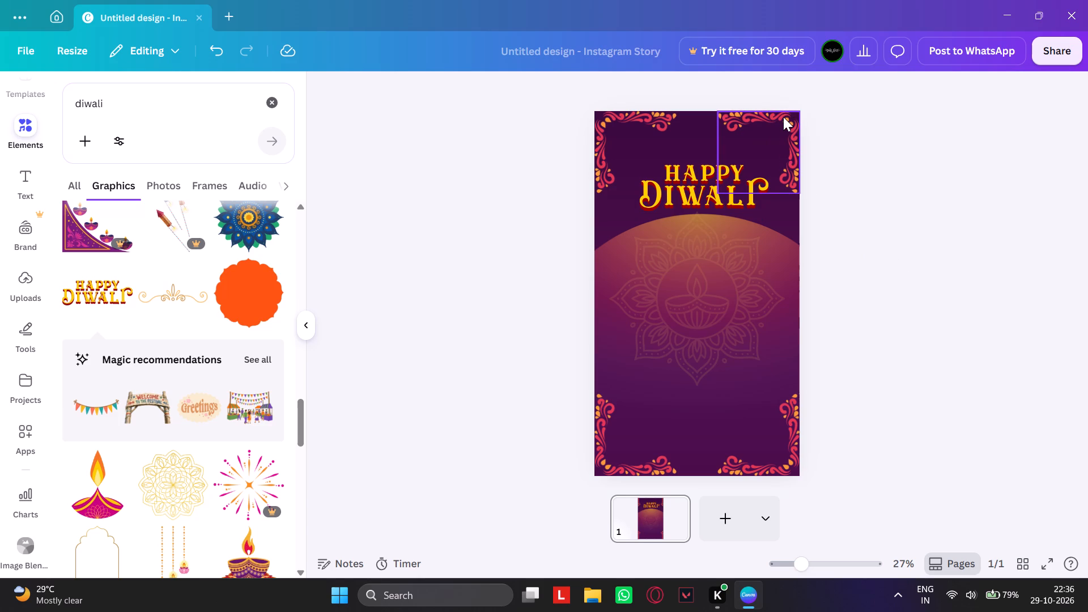
Delete the two floral corner borders at the top of the page, keeping the bottom pair.
left_click(783, 117)
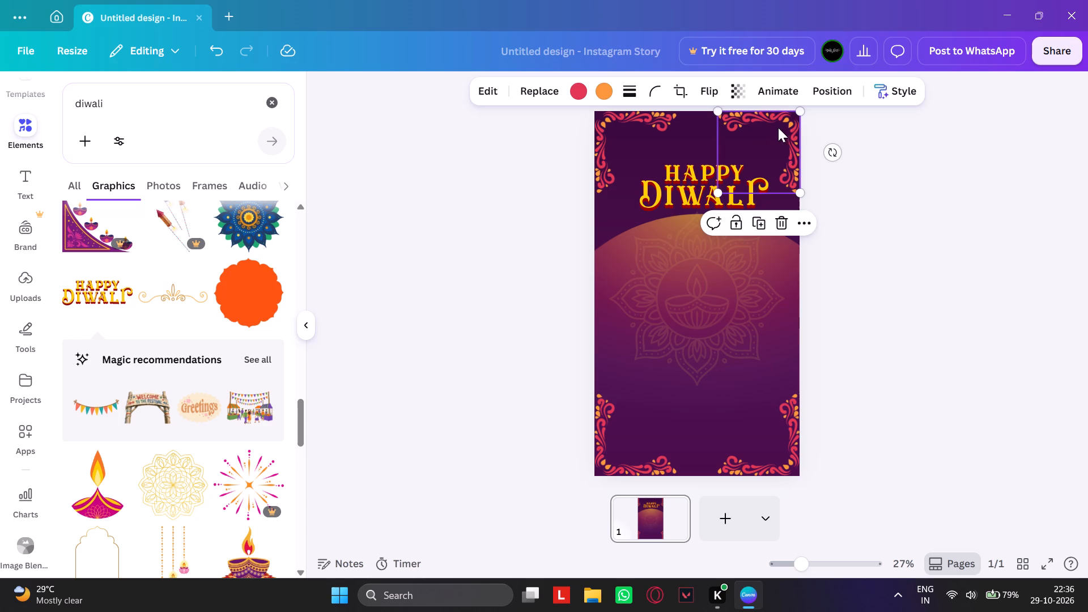
left_click(776, 219)
left_click(627, 128)
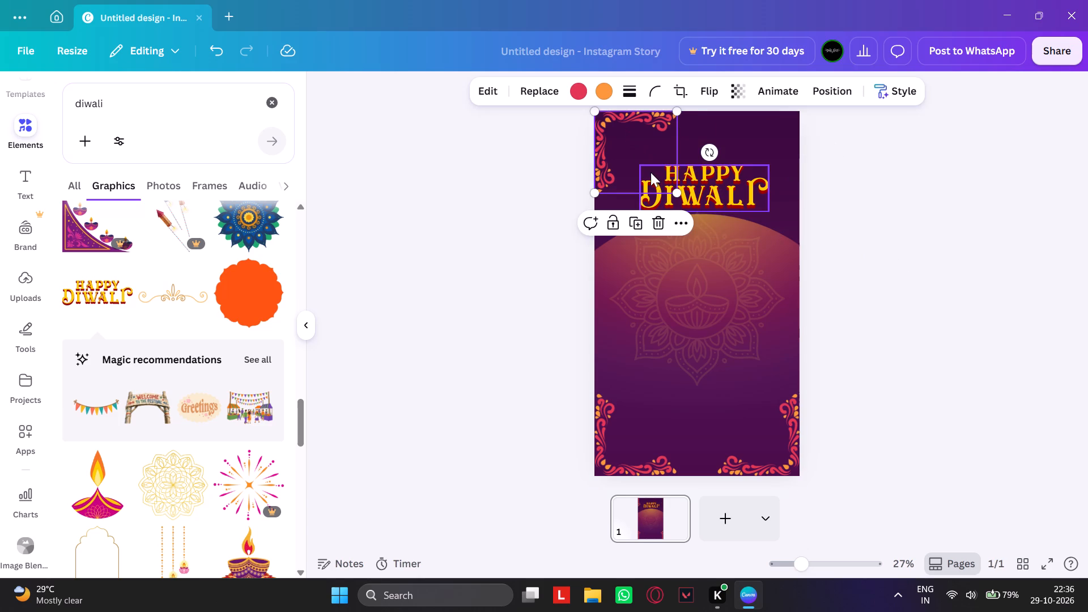
left_click(660, 219)
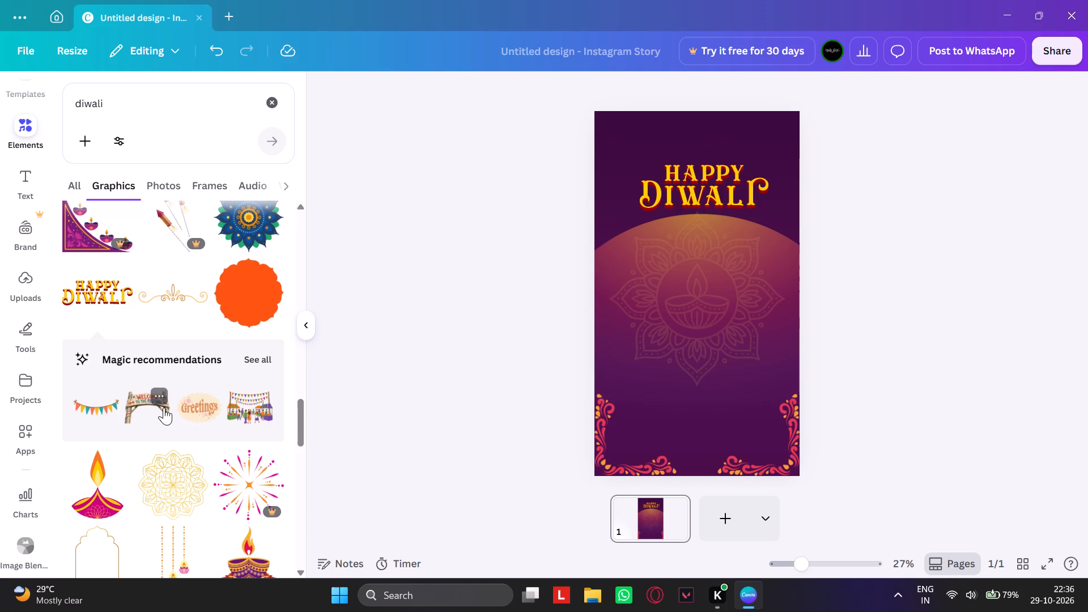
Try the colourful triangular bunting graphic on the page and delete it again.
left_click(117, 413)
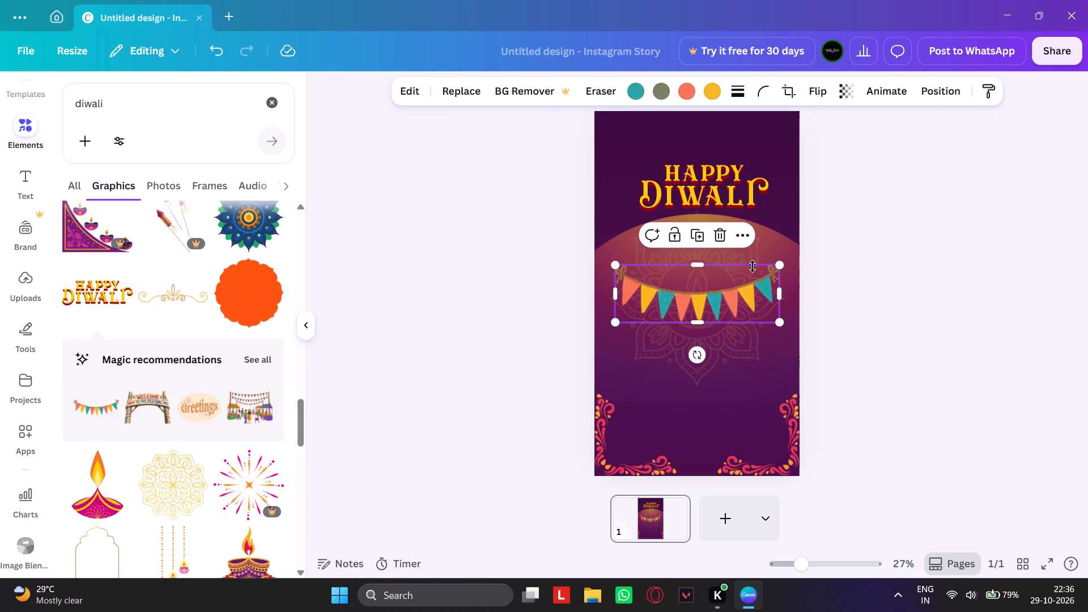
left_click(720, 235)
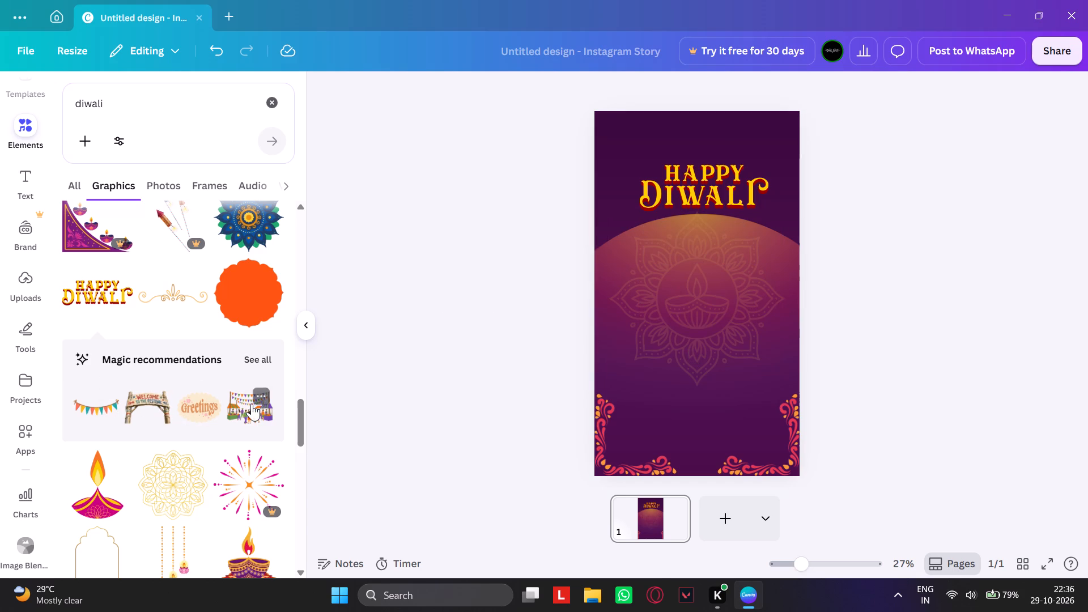
Add the thin gold ornamental divider from the Diwali graphics and place it centred near the page's top edge.
scroll(252, 403, "down", 2)
scroll(127, 413, "down", 2)
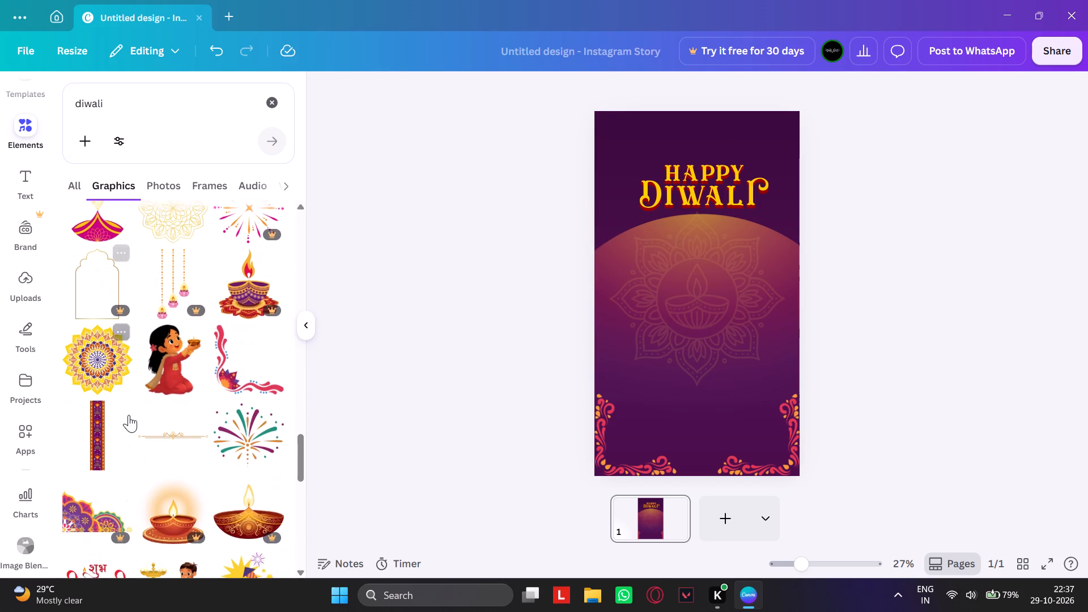
scroll(129, 415, "down", 2)
left_click(172, 295)
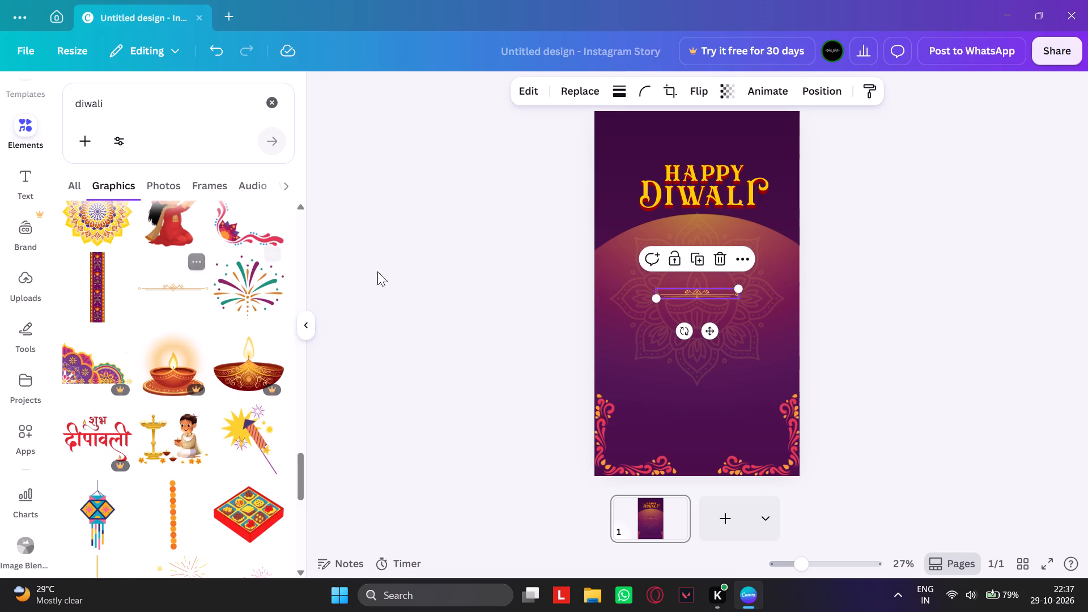
left_click_drag(699, 291, 699, 127)
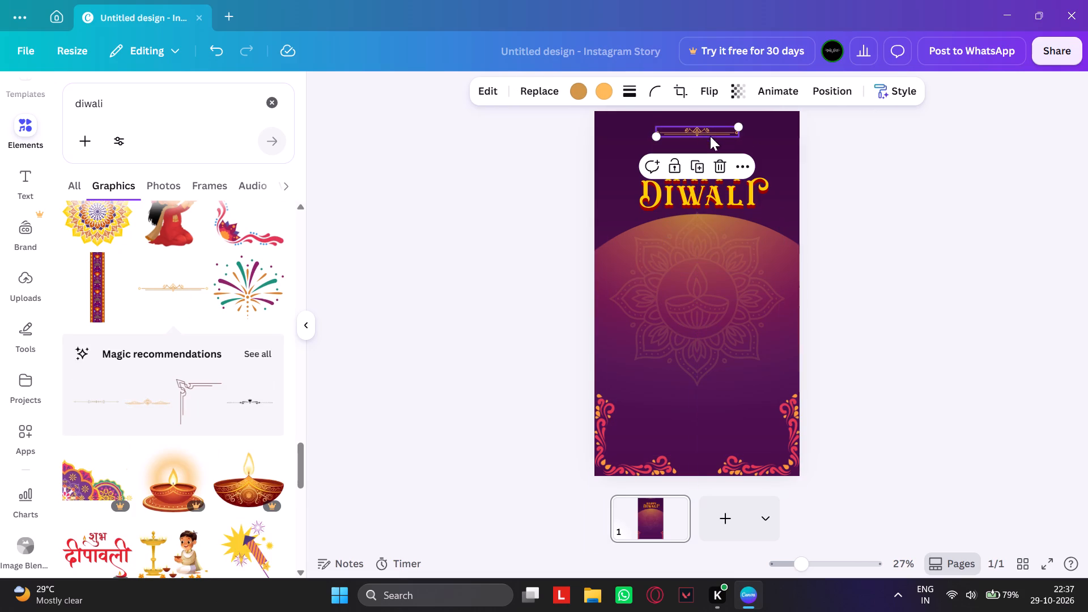
Enlarge the gold divider to nearly the page's width and position it just above the "Happy Diwali" lettering.
left_click_drag(737, 126, 857, 124)
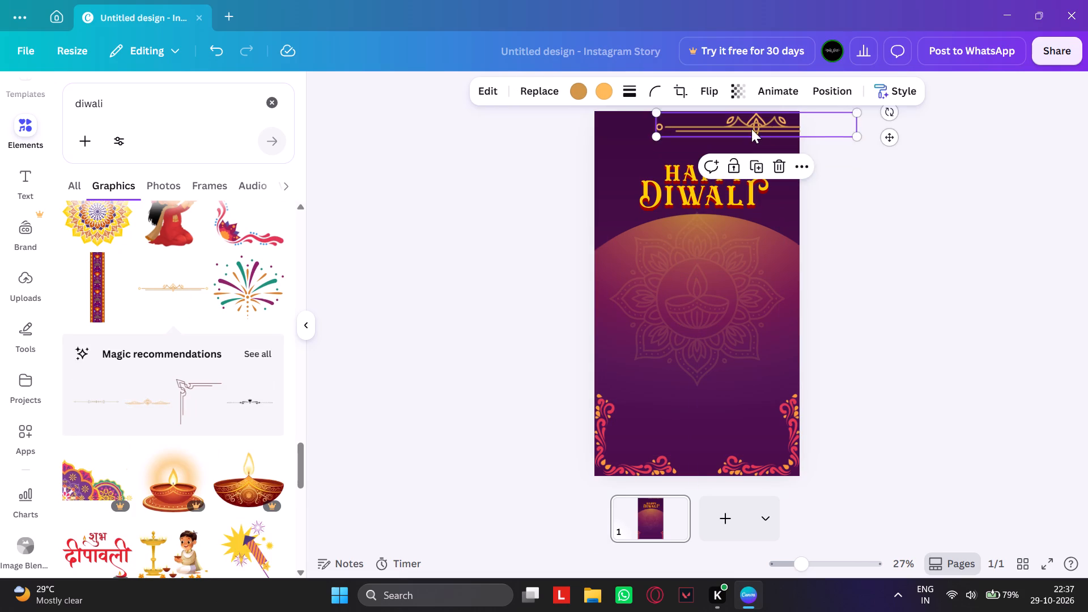
left_click_drag(750, 129, 690, 121)
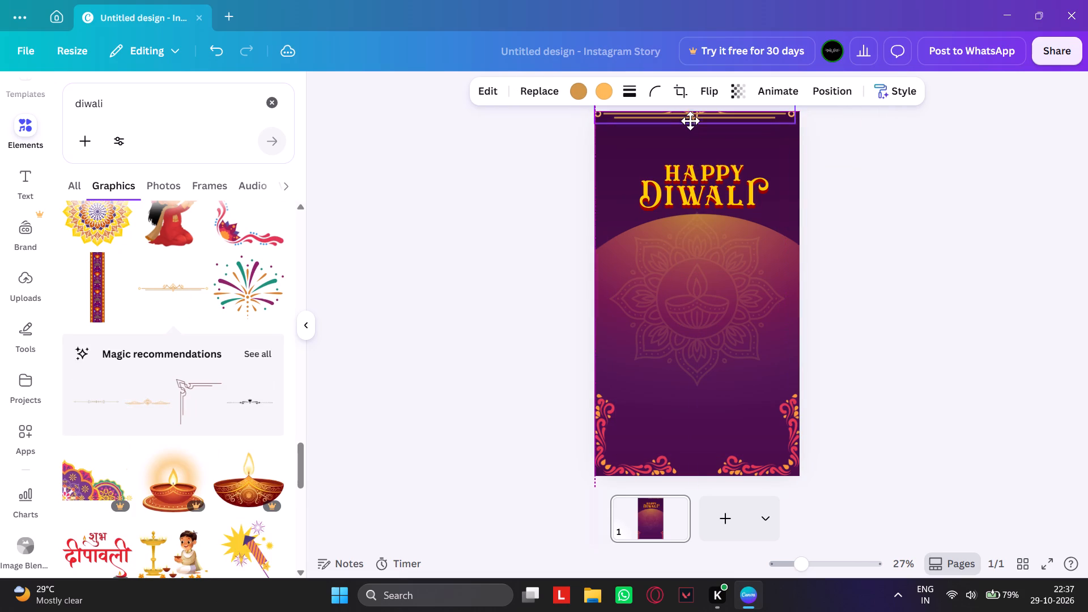
left_click_drag(690, 121, 700, 177)
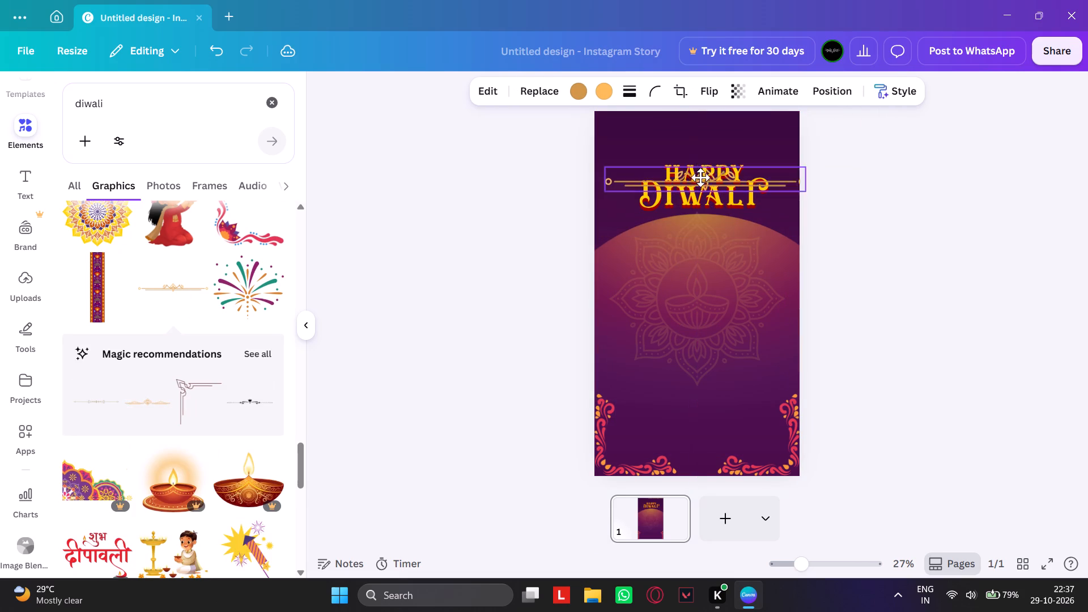
left_click_drag(700, 177, 698, 158)
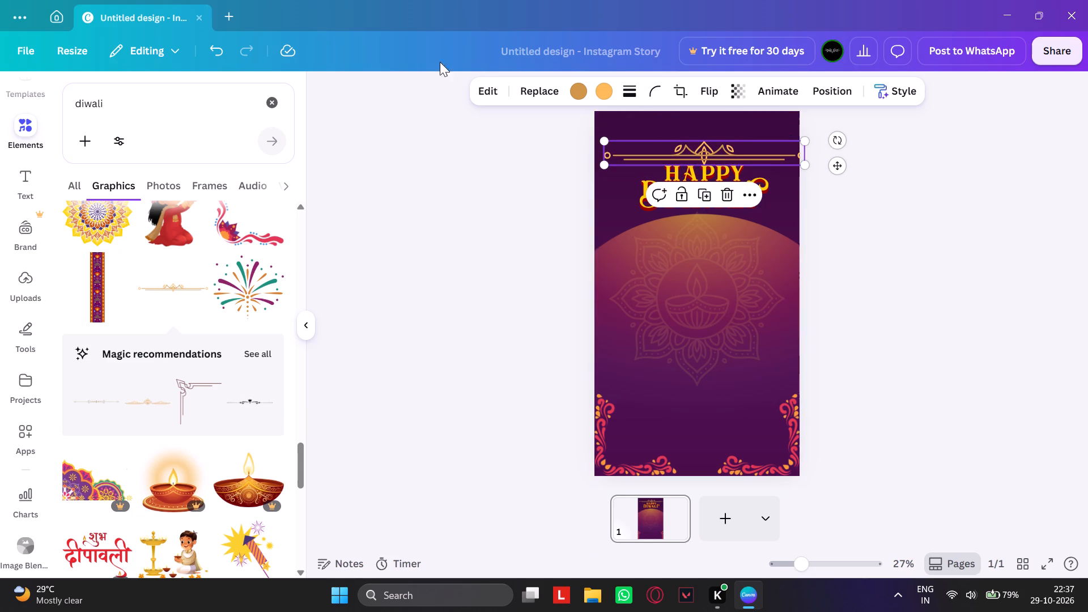
Undo the gold divider ornament's last two changes and place it, small and centred, just above the "Happy Diwali" lettering.
left_click(222, 54)
left_click(222, 54)
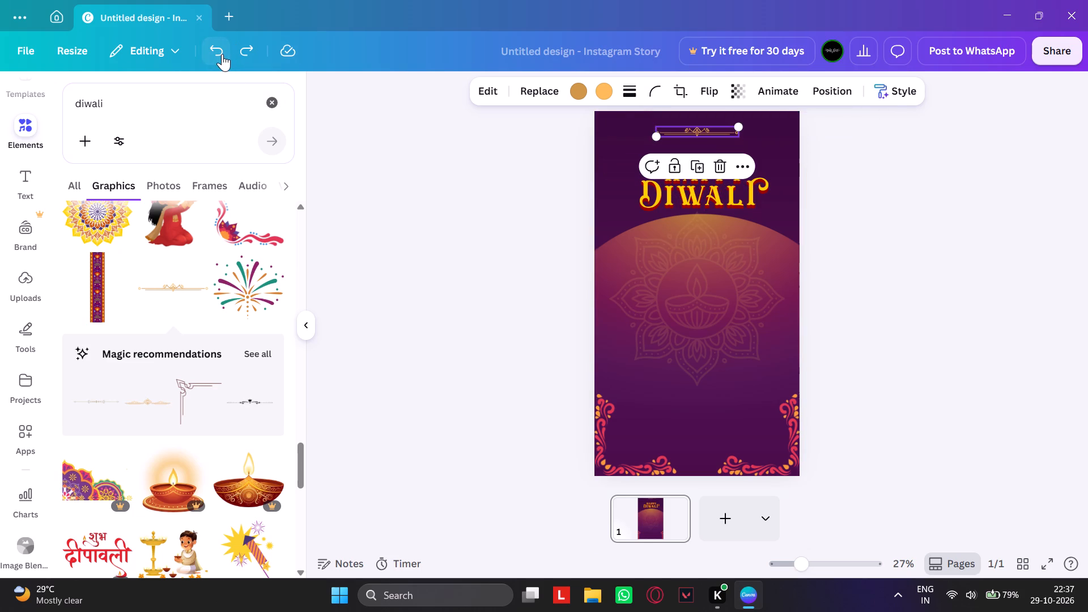
left_click_drag(696, 129, 697, 158)
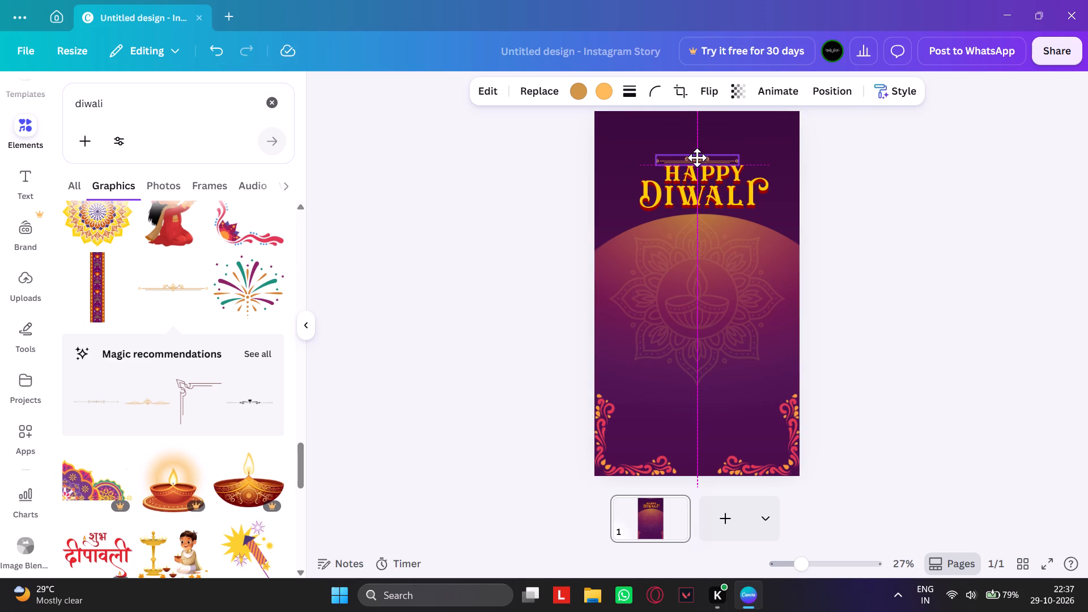
left_click_drag(697, 158, 697, 157)
left_click_drag(697, 157, 699, 153)
left_click(861, 173)
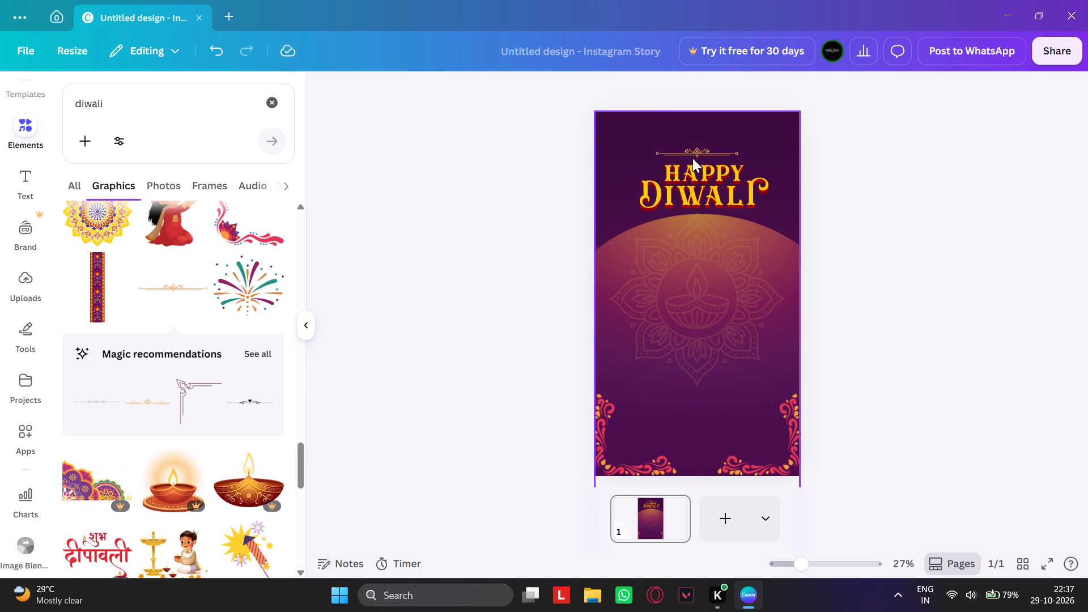
Reposition the yellow "Happy Diwali" lettering so it is centred on the page directly beneath the gold divider ornament.
left_click_drag(693, 177, 692, 176)
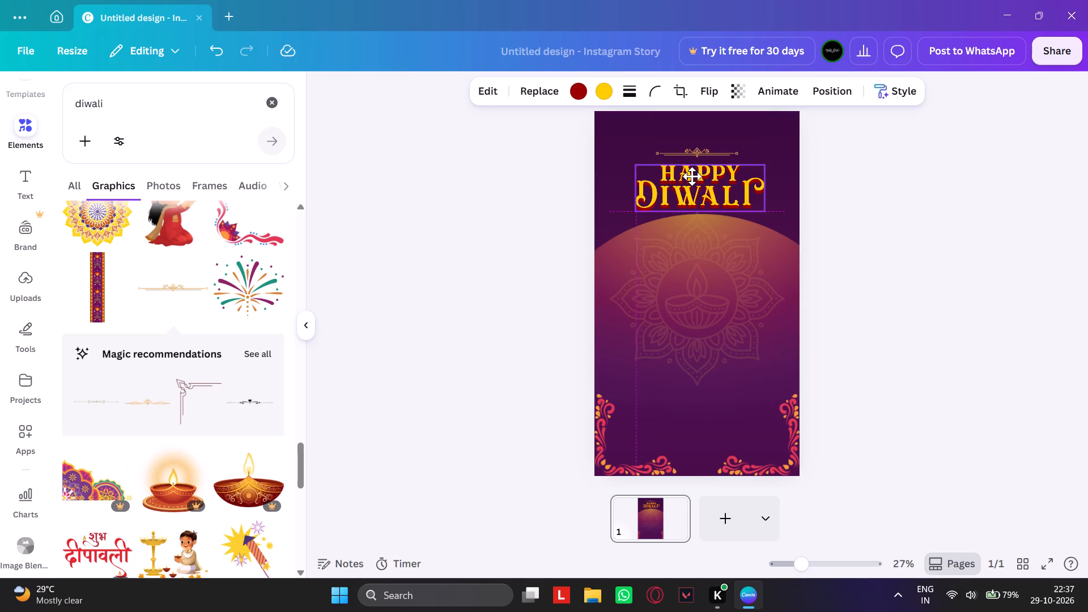
left_click_drag(692, 176, 688, 197)
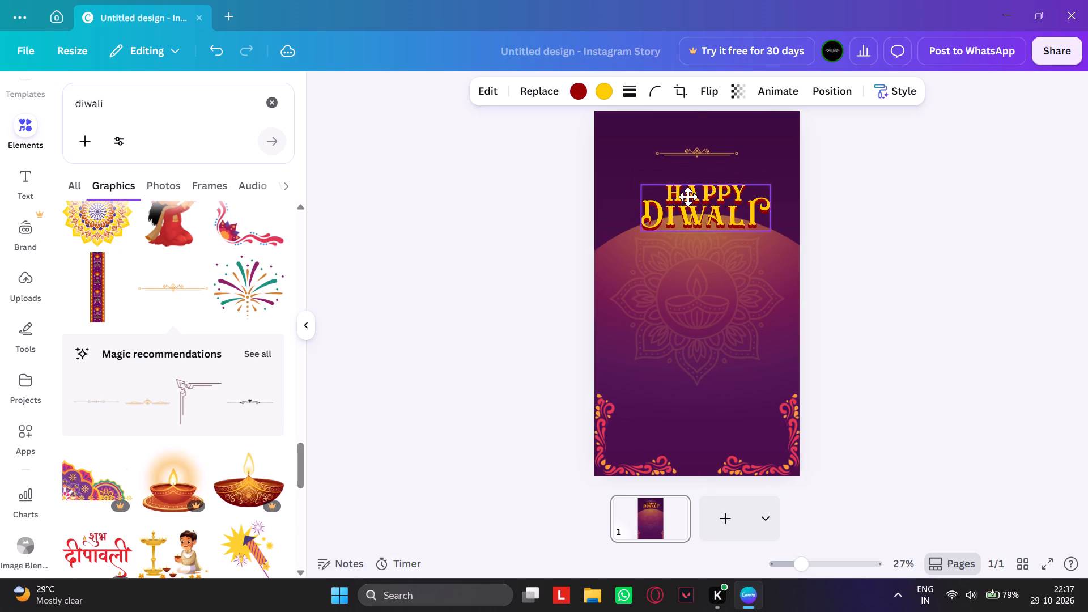
left_click_drag(688, 197, 681, 177)
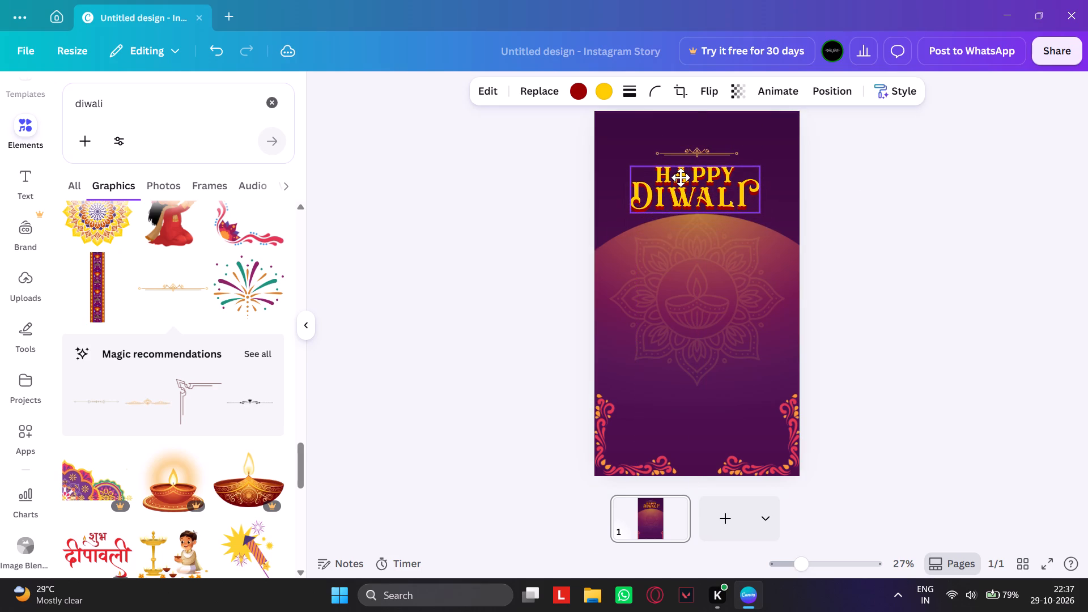
left_click_drag(681, 177, 679, 177)
left_click_drag(700, 181, 705, 190)
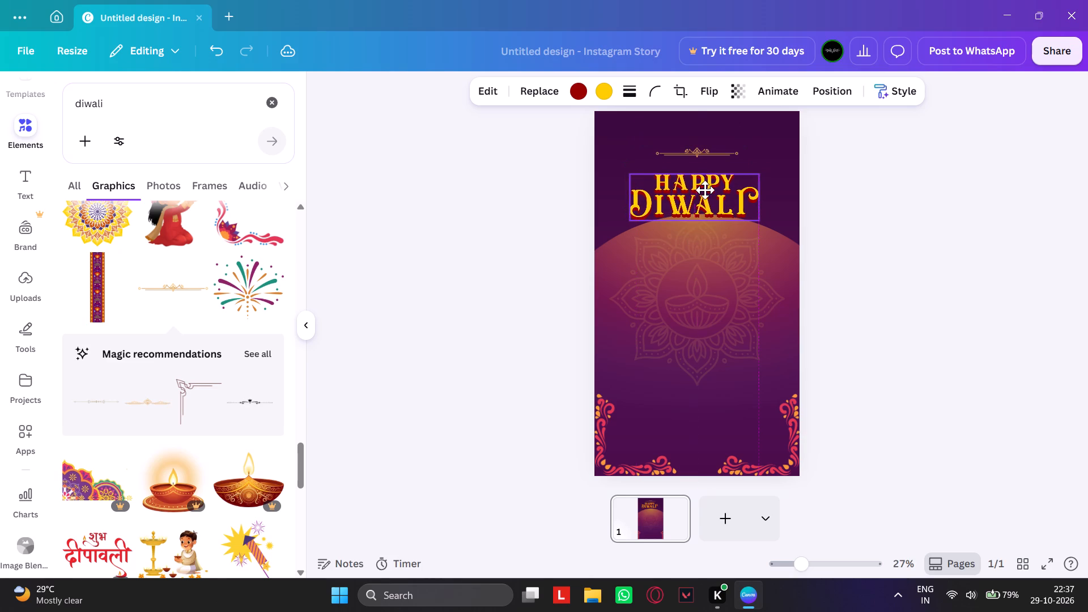
left_click_drag(705, 190, 707, 182)
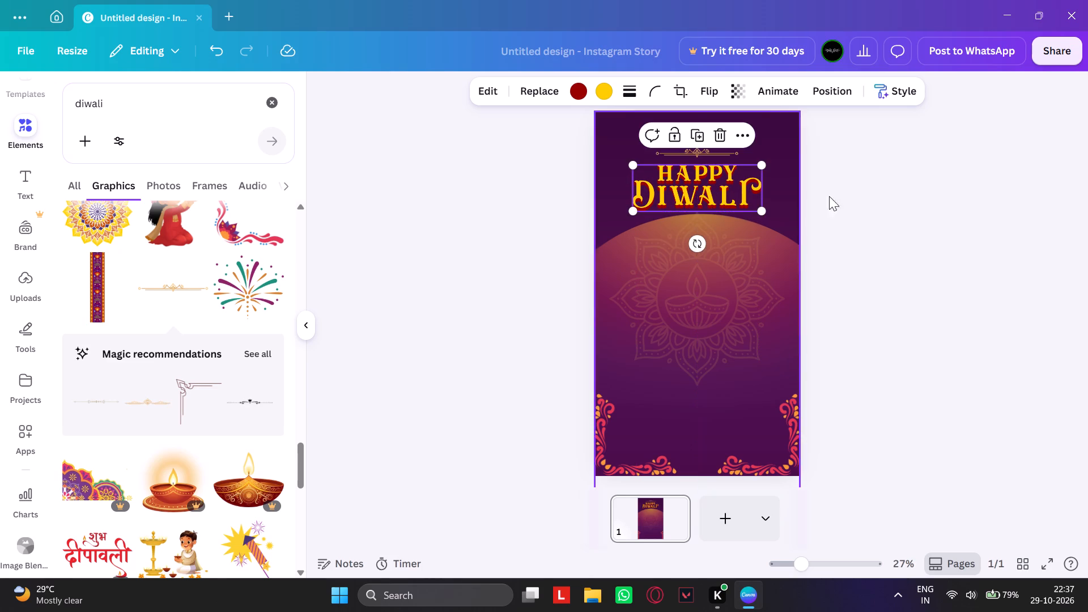
left_click(876, 194)
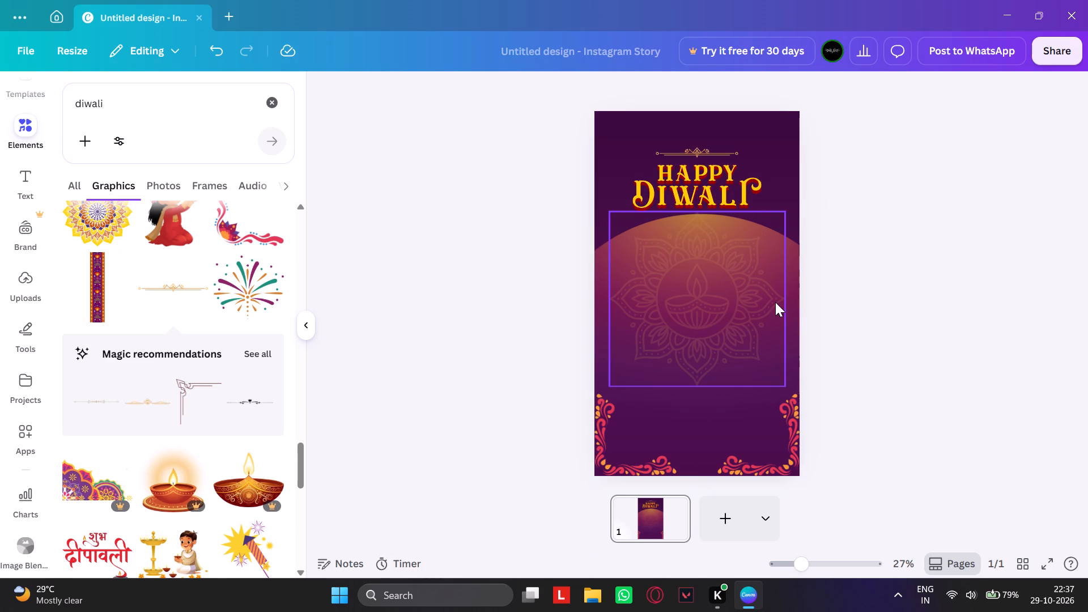
Move the diya mandala further down, centred between the lettering and the bottom corner borders.
left_click_drag(705, 323, 704, 340)
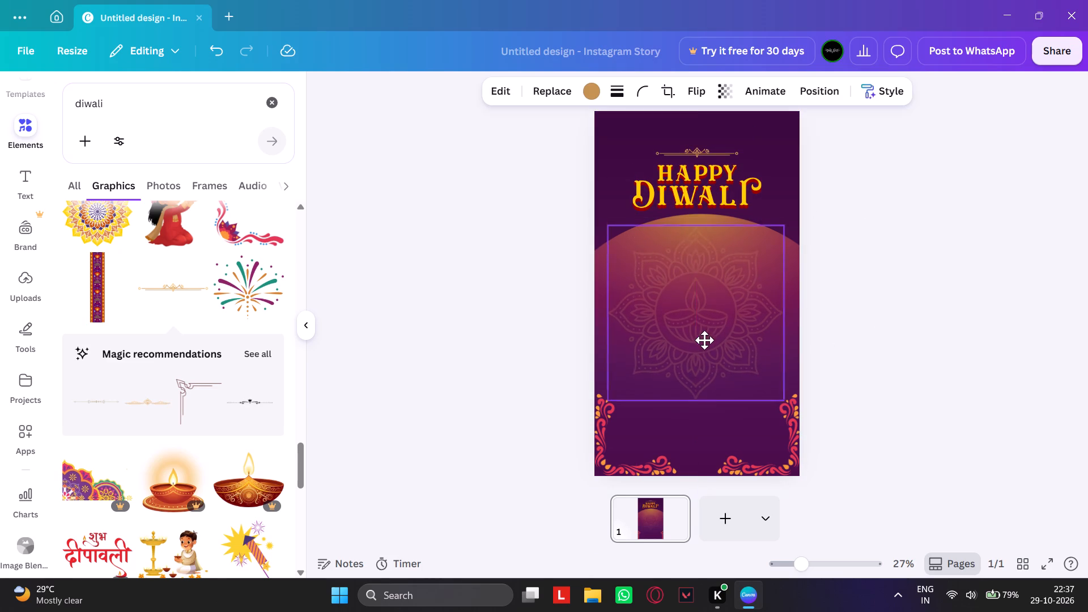
left_click_drag(704, 340, 705, 348)
left_click(410, 346)
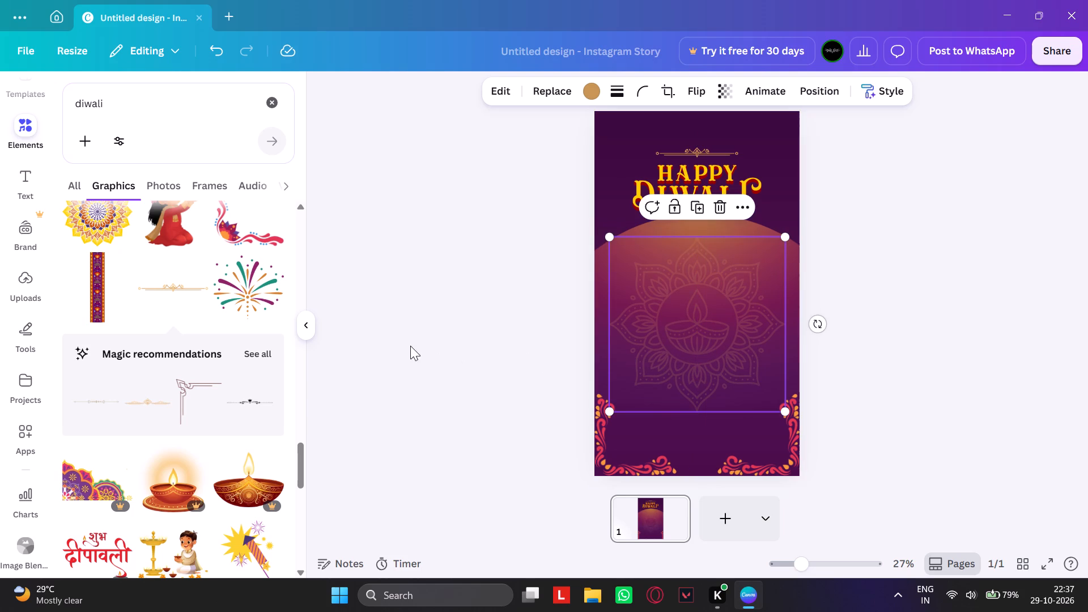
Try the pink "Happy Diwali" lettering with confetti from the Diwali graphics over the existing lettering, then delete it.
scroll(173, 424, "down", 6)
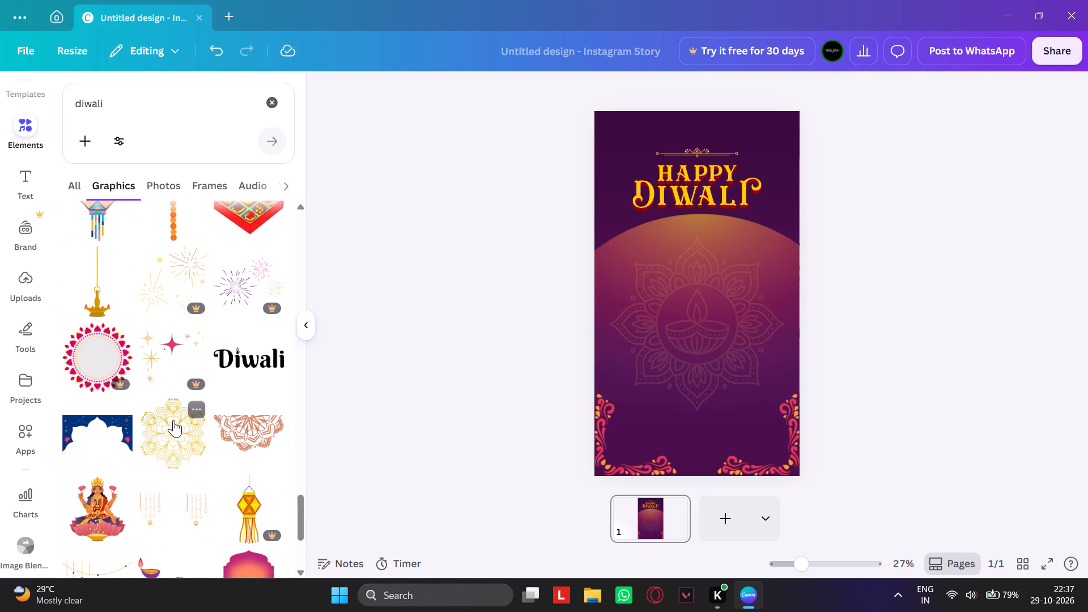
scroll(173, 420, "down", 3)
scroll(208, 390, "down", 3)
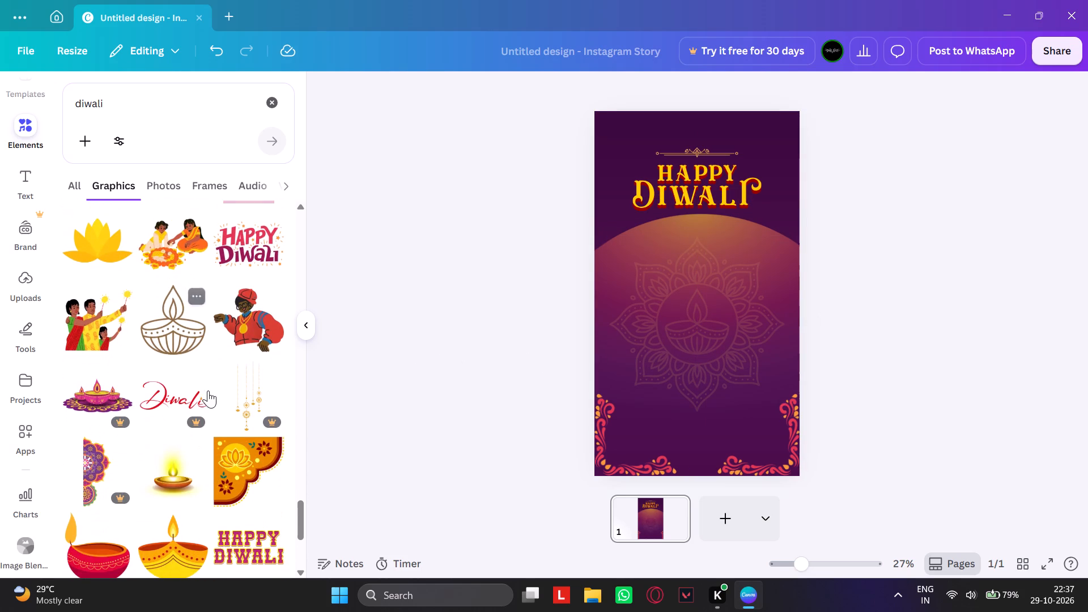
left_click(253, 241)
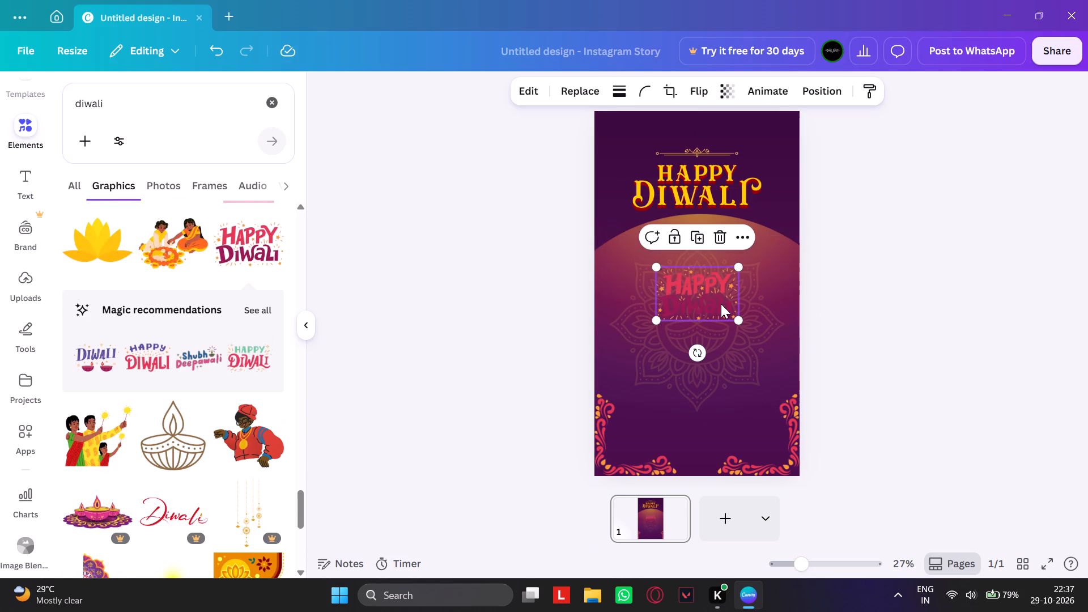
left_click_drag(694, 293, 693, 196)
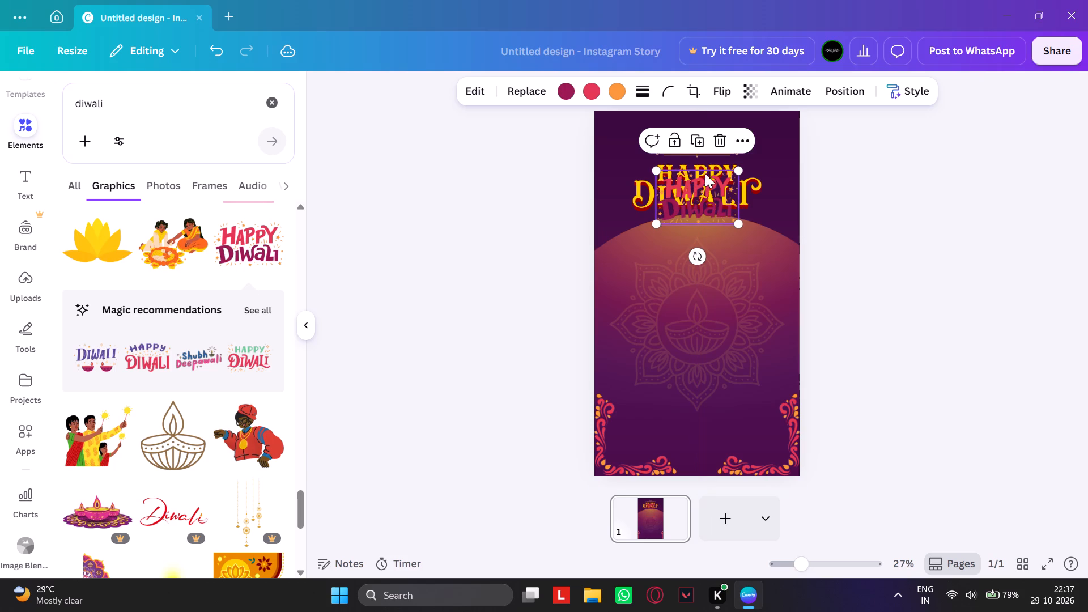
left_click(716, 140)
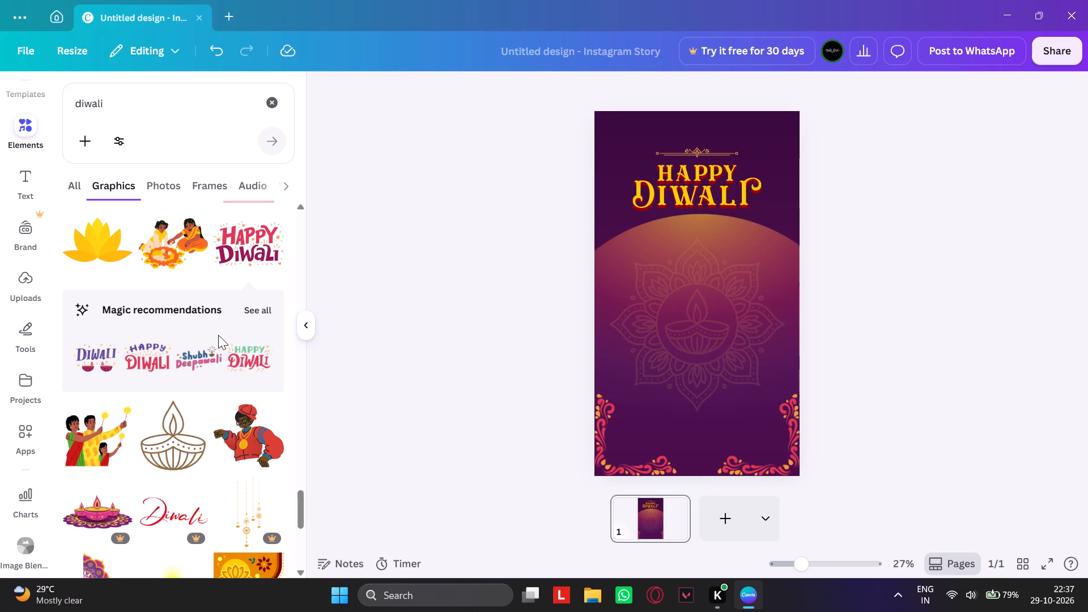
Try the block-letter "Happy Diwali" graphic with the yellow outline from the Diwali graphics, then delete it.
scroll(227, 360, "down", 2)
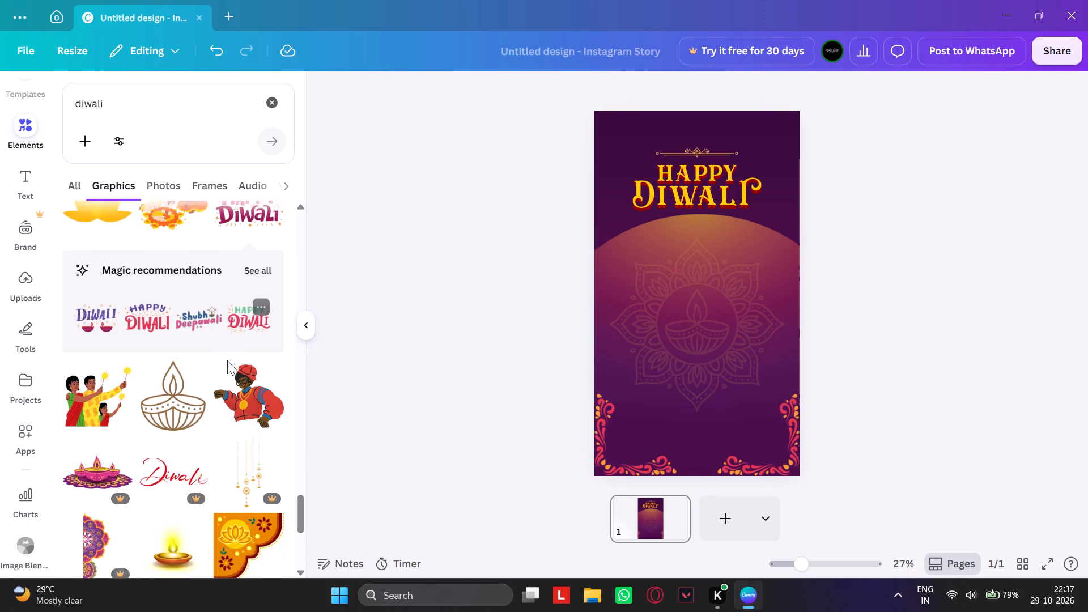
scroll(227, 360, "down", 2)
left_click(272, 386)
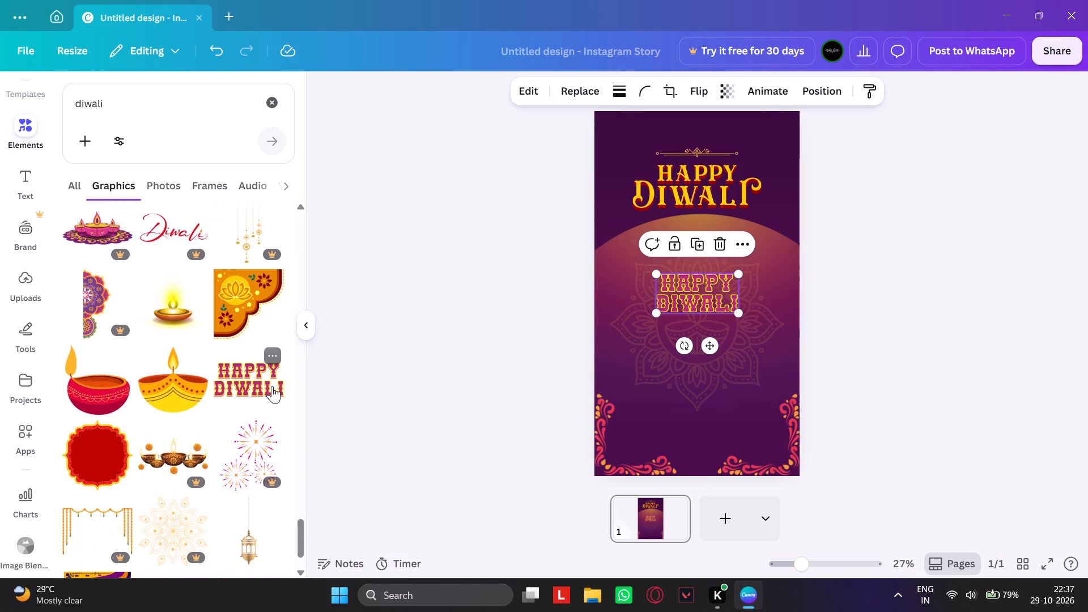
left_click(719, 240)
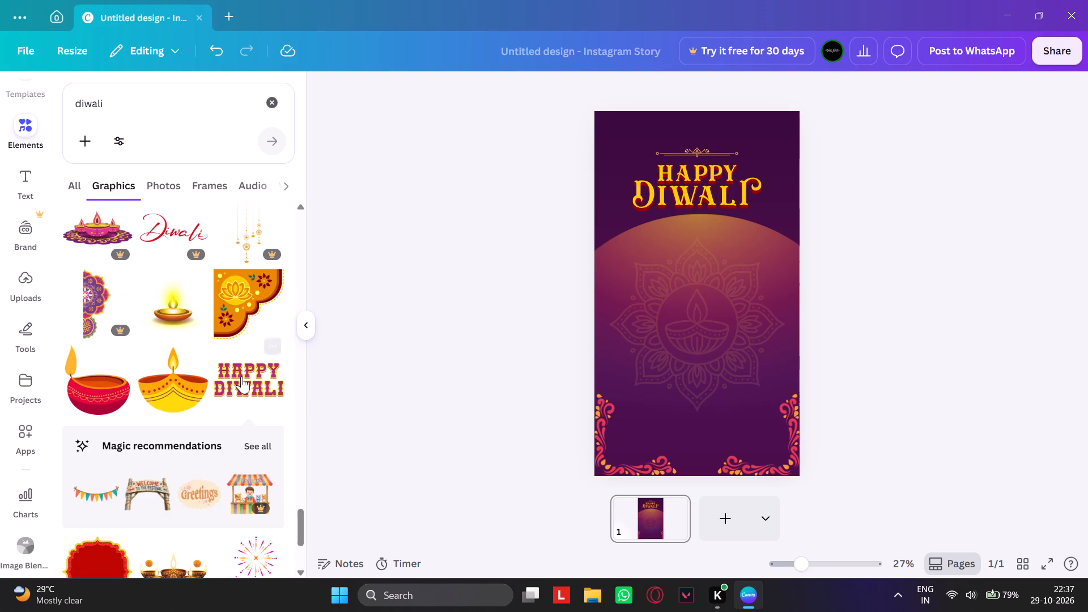
Add the animated red-and-gold hanging bead string from the Diwali graphics and hang it at the page's upper-left corner.
scroll(235, 385, "down", 12)
scroll(233, 394, "up", 2)
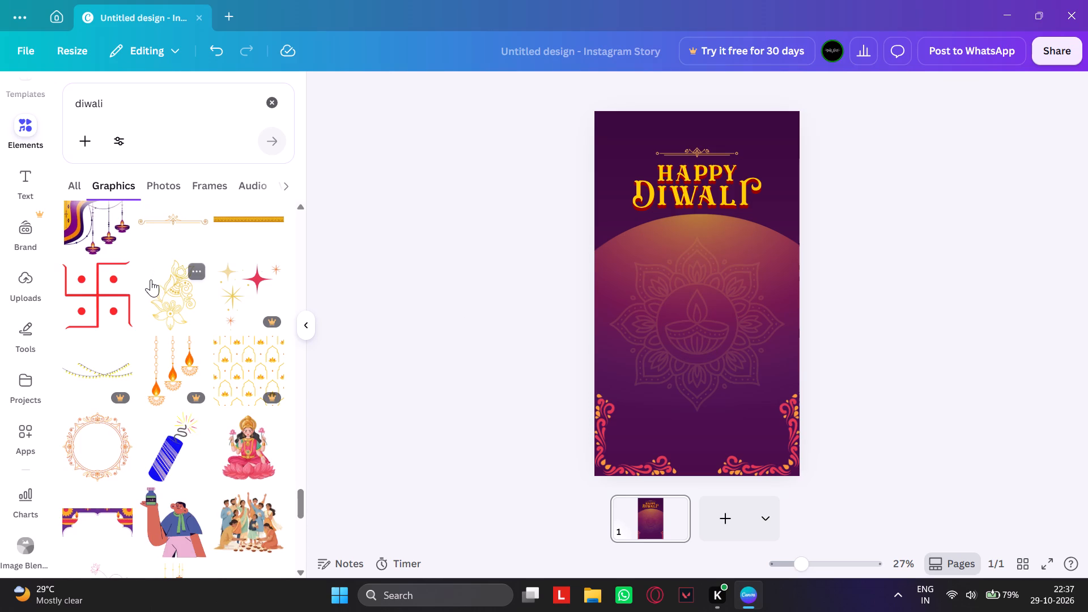
scroll(151, 279, "down", 5)
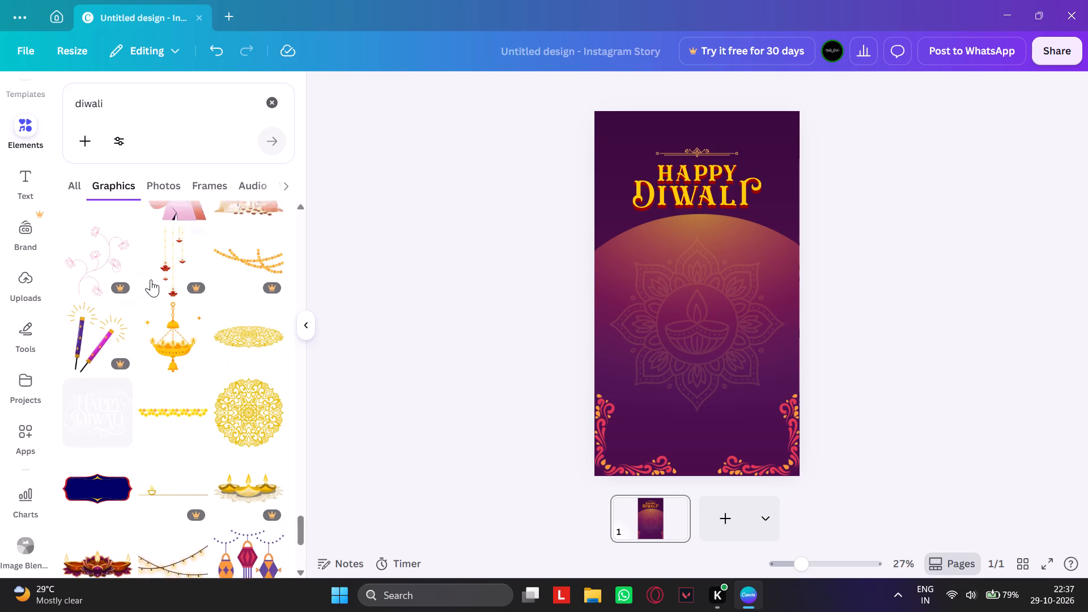
scroll(151, 279, "down", 6)
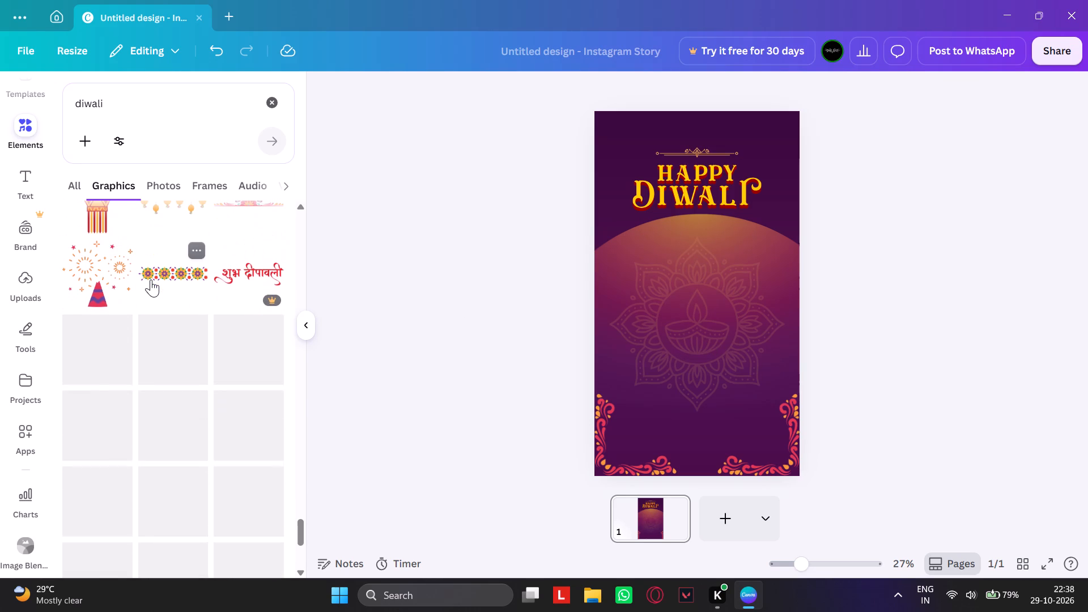
scroll(173, 274, "down", 1)
scroll(165, 332, "down", 2)
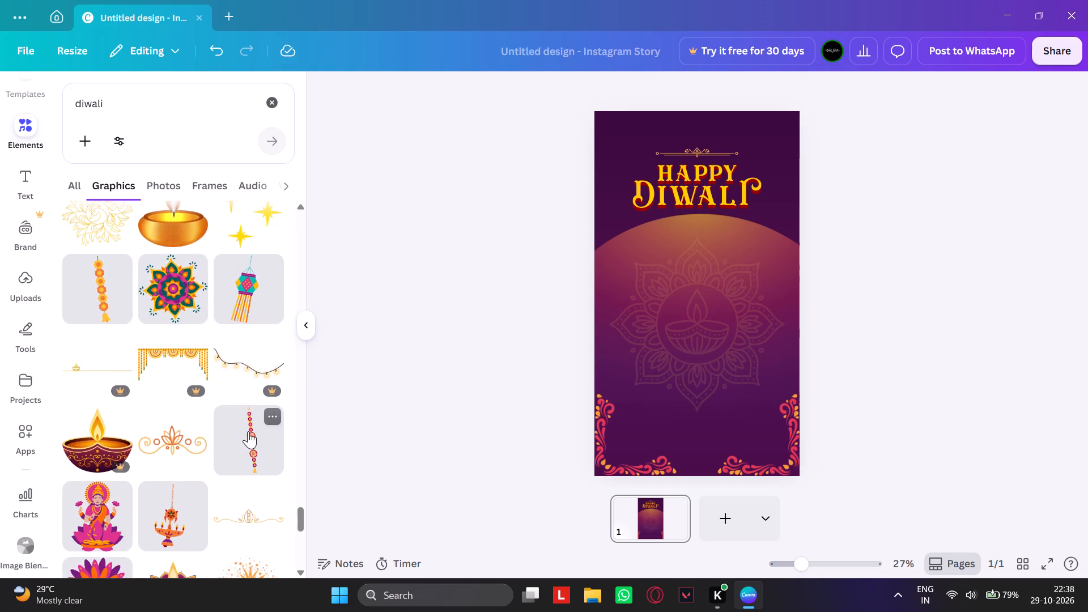
scroll(248, 431, "down", 1)
left_click(254, 384)
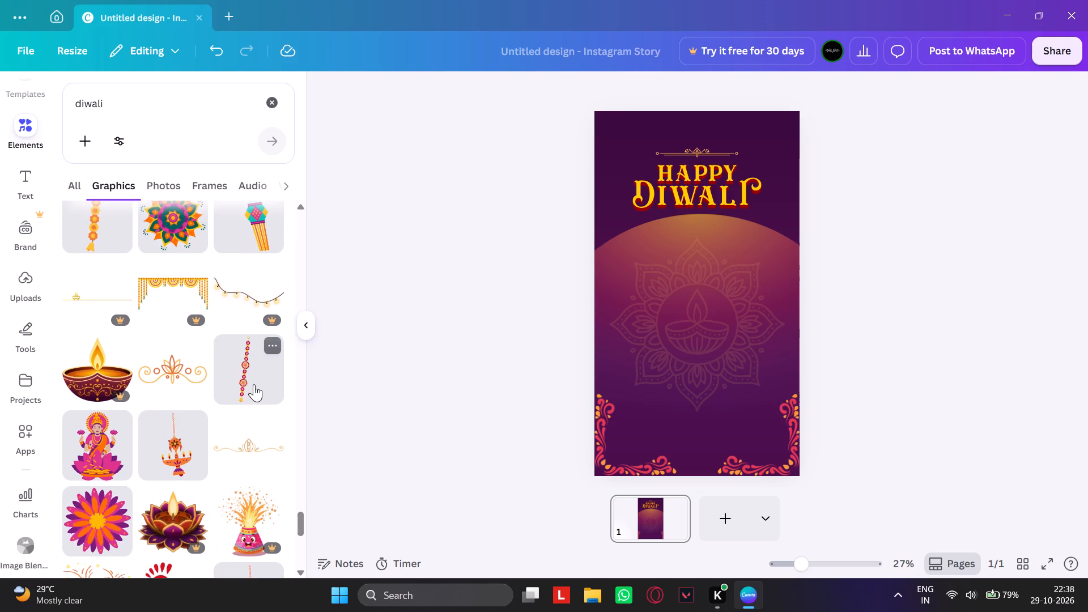
left_click_drag(672, 323, 588, 237)
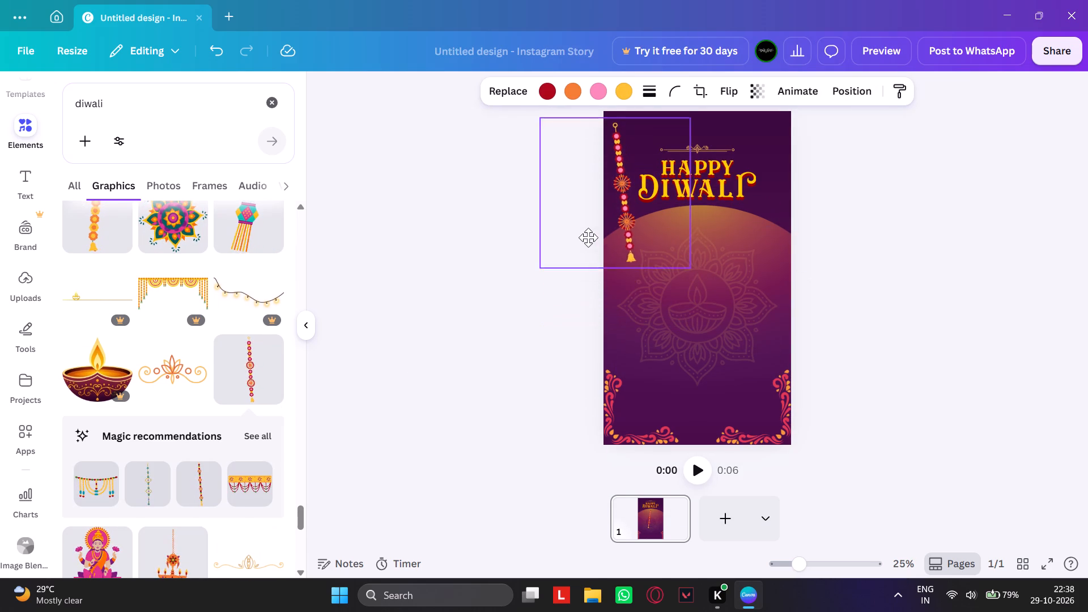
left_click_drag(588, 237, 587, 228)
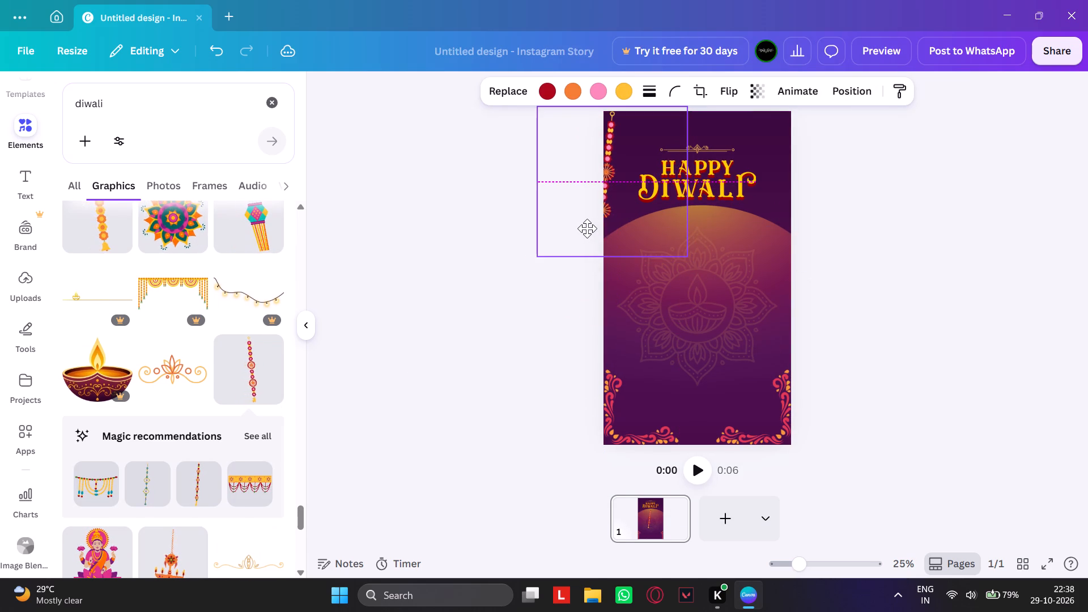
left_click_drag(587, 228, 588, 232)
Shrink the bead string and adjust its position so it hangs from the page's top edge, left of the lettering.
left_click_drag(689, 261, 666, 235)
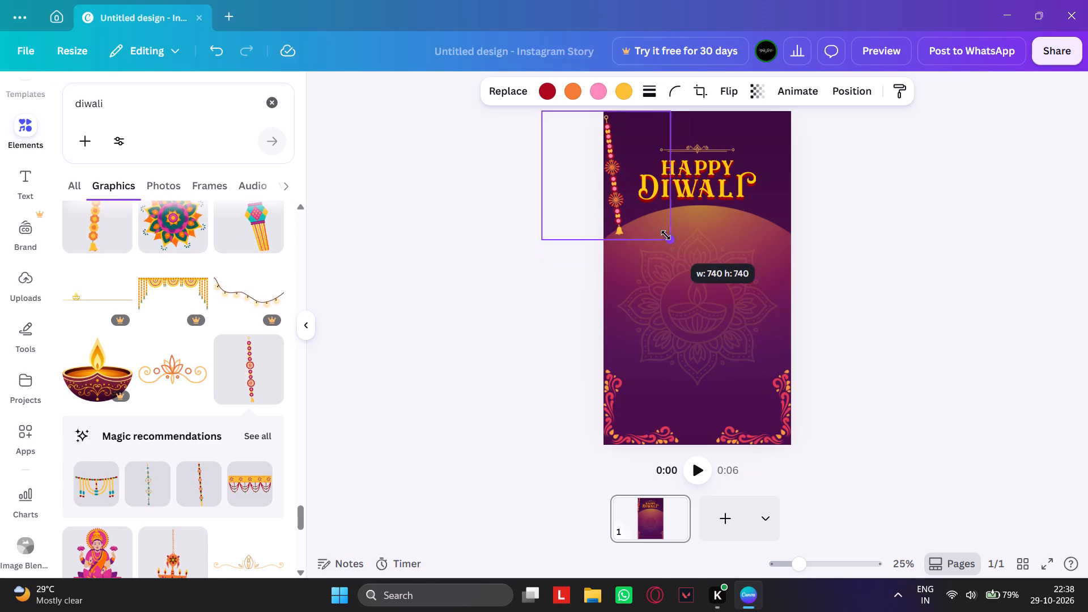
left_click_drag(666, 235, 660, 227)
left_click_drag(613, 205, 630, 206)
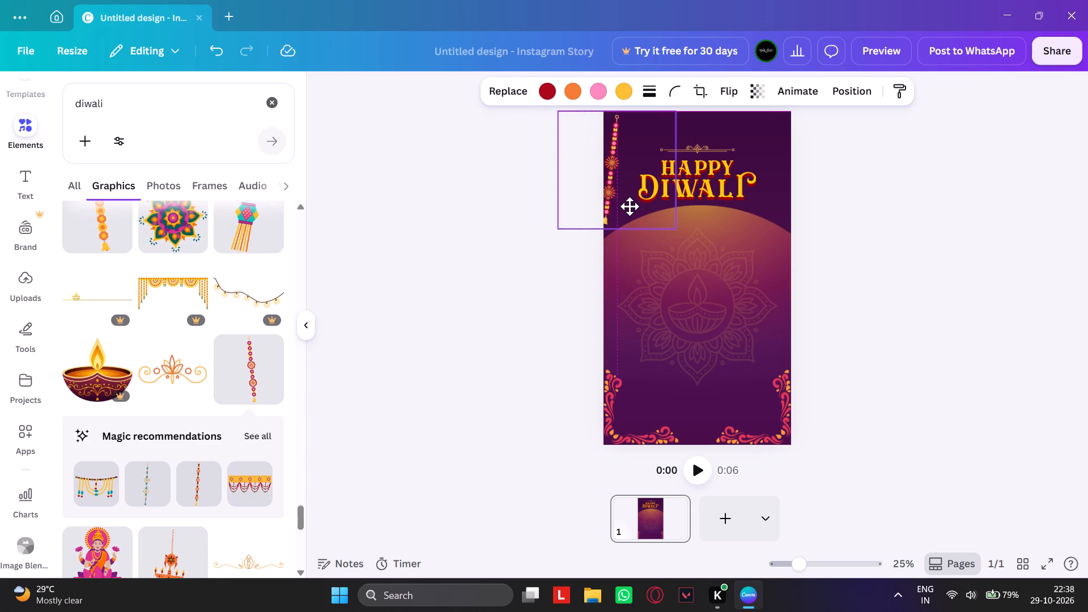
left_click_drag(630, 206, 621, 205)
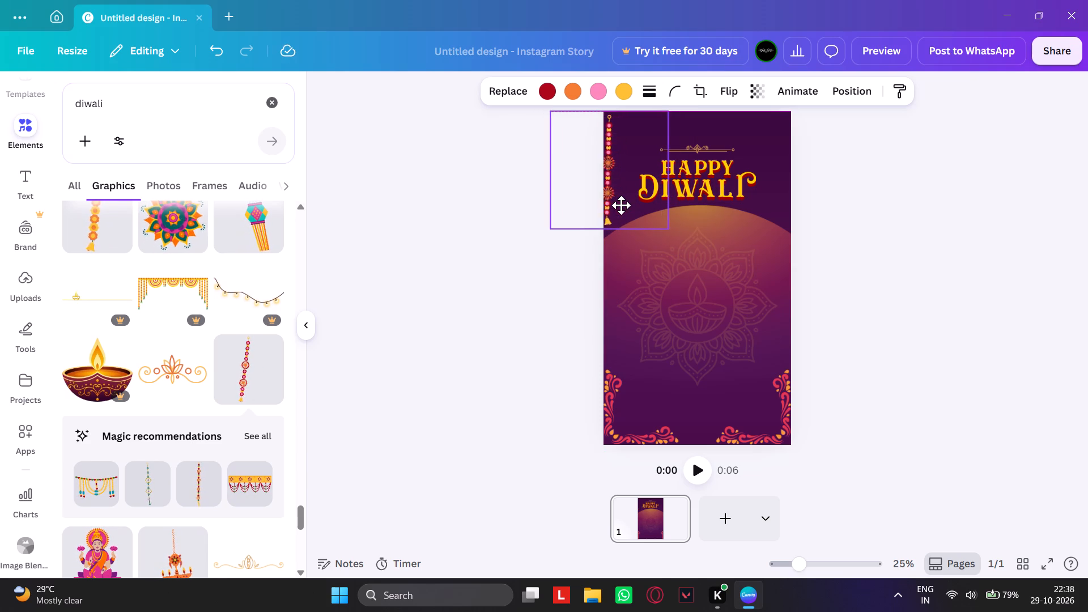
left_click_drag(621, 205, 624, 207)
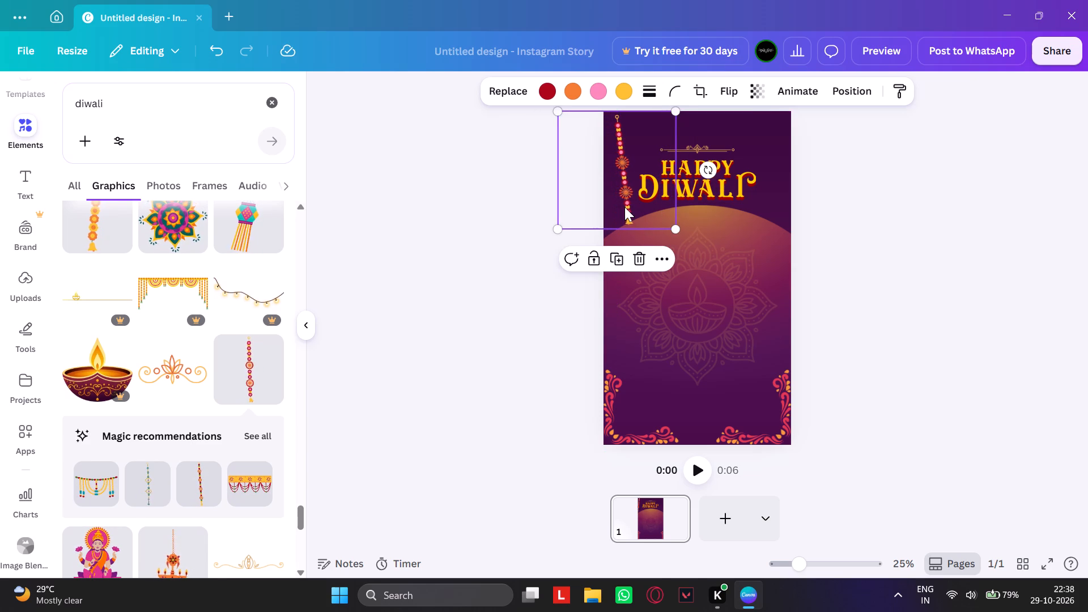
Duplicate the hanging bead string and place the copy at the page's upper-right corner, opposite the original.
left_click(618, 253)
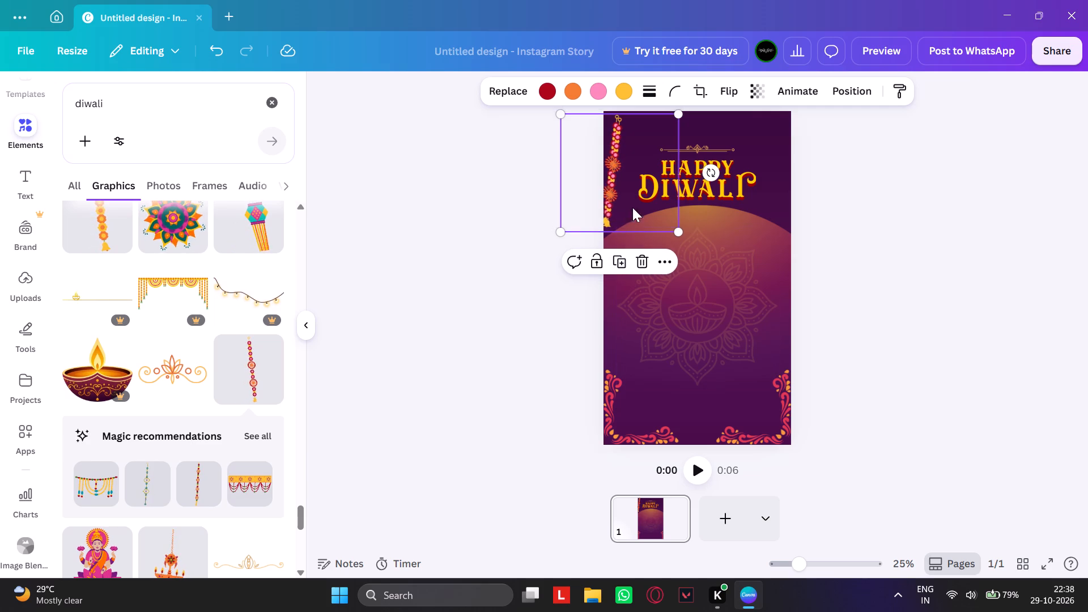
left_click_drag(638, 186, 788, 180)
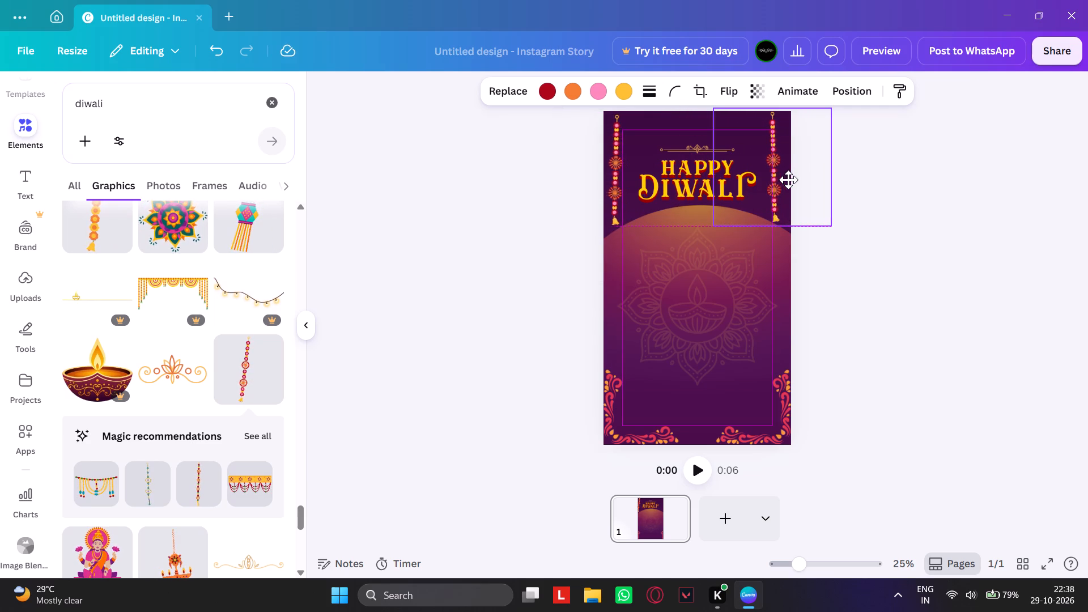
left_click_drag(788, 180, 797, 178)
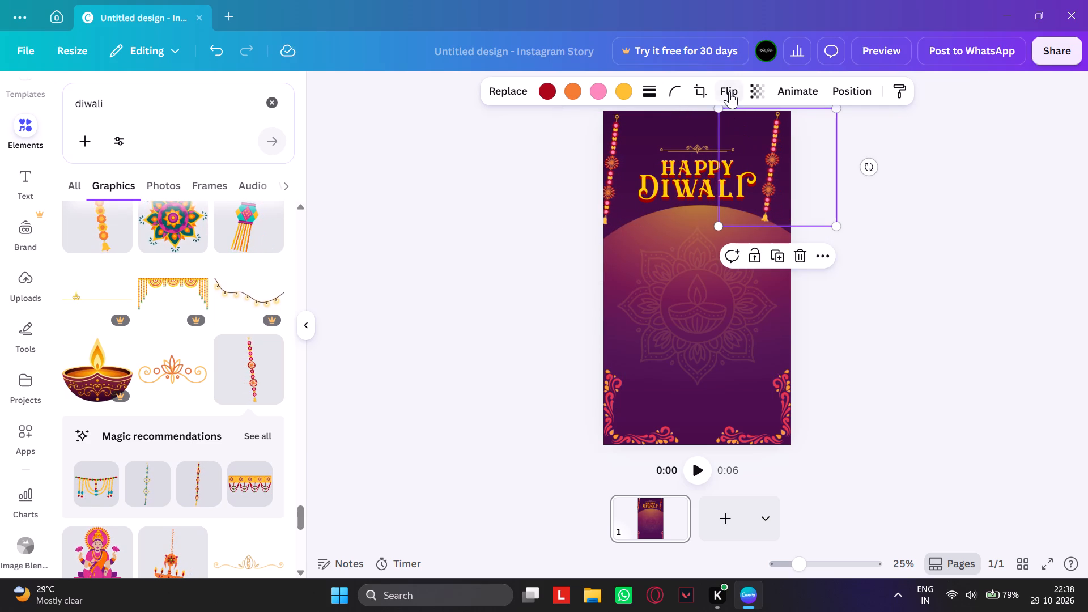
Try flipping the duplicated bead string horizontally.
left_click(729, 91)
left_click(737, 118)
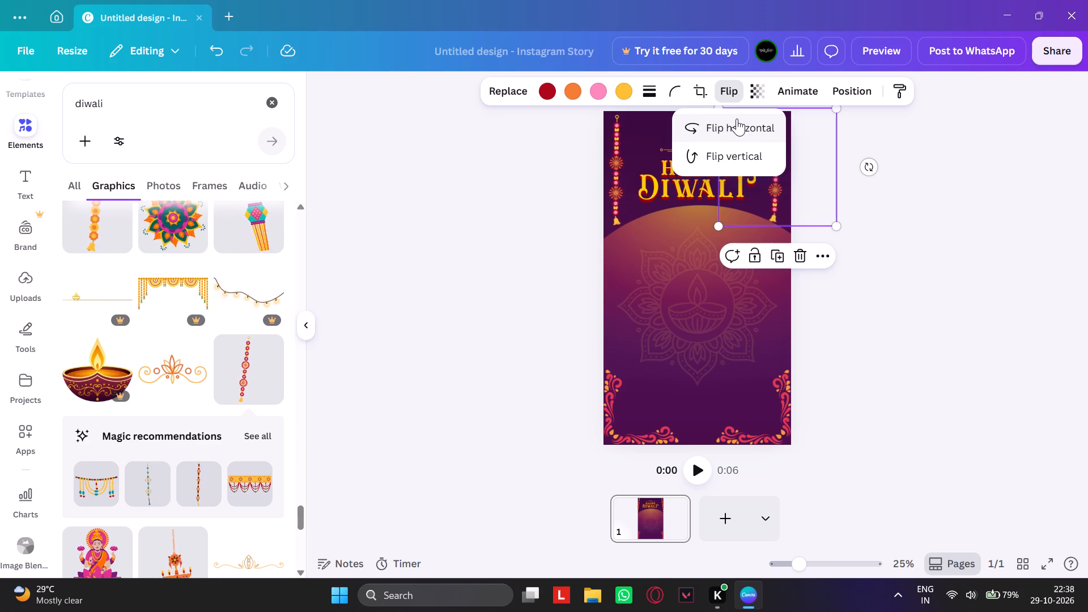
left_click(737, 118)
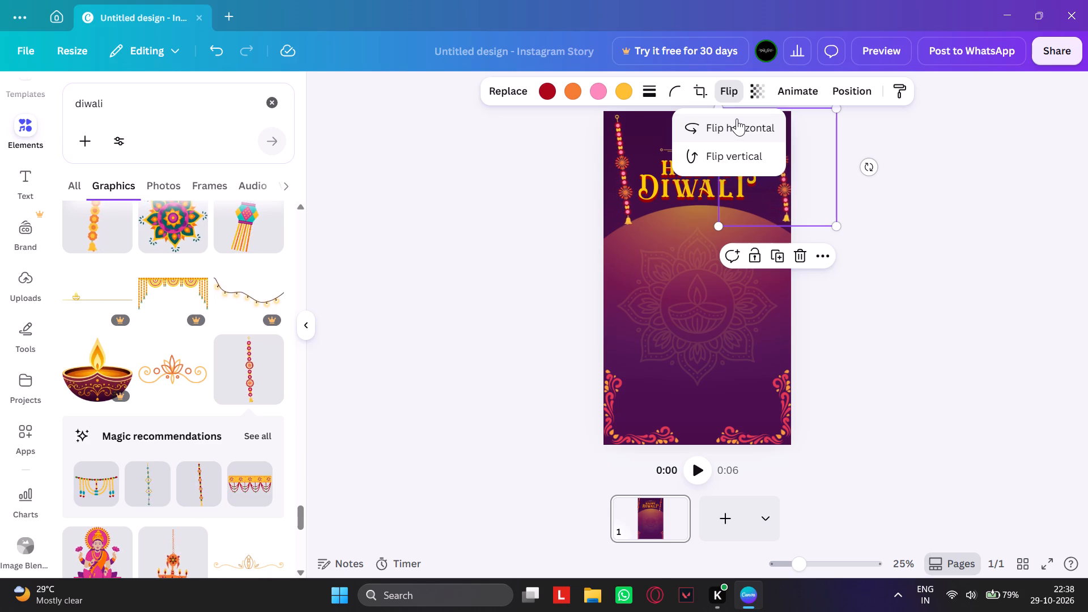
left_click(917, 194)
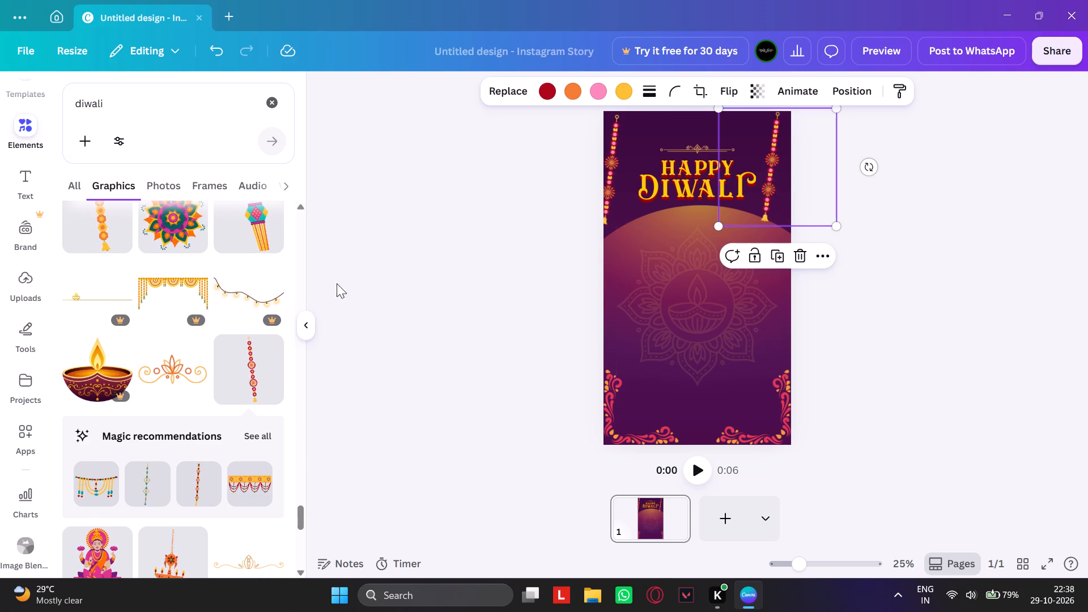
Look through more of the Diwali graphics for further decorations to add to the story.
scroll(295, 283, "down", 8)
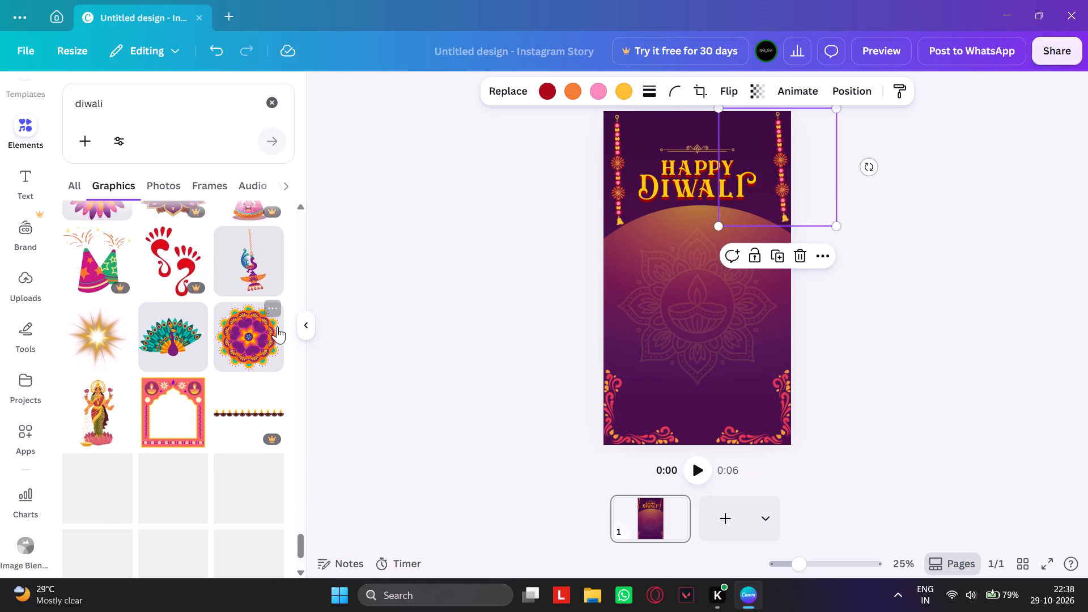
scroll(202, 335, "down", 2)
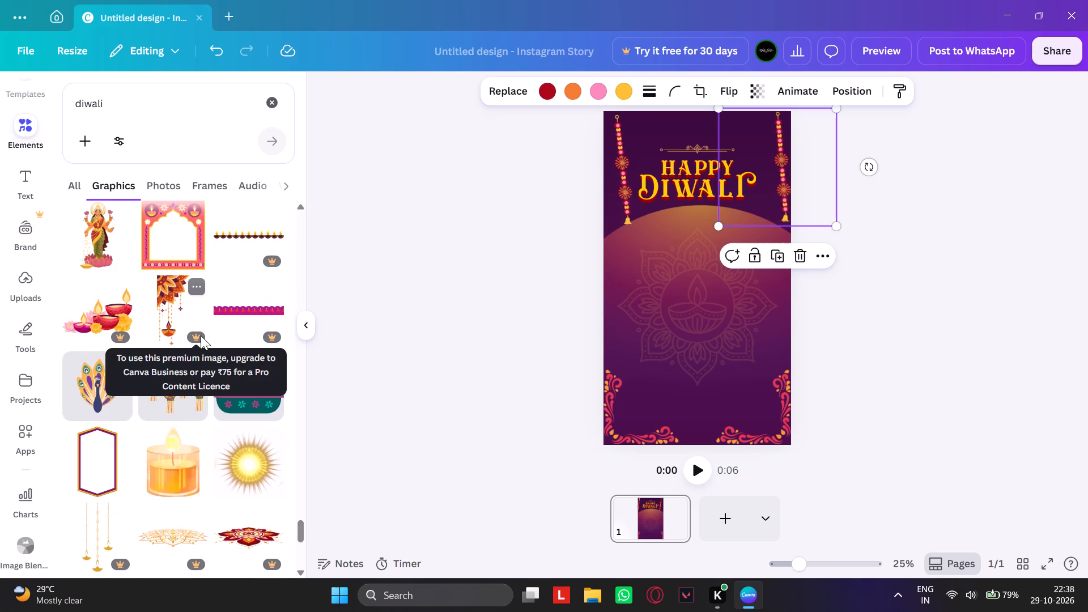
scroll(201, 335, "down", 1)
scroll(118, 343, "down", 6)
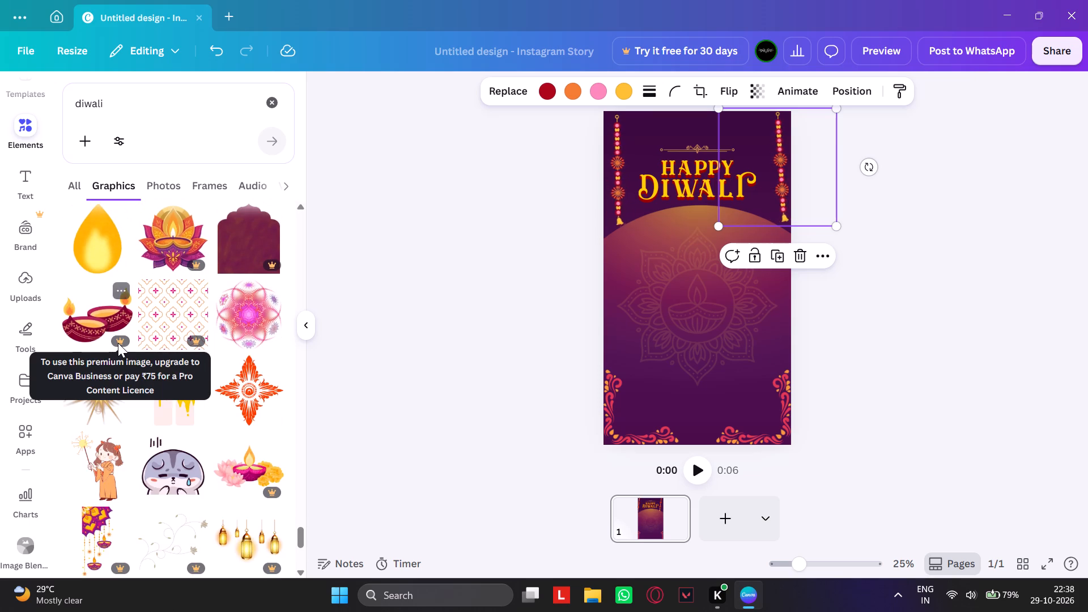
Browse further through the Diwali graphics for more hanging ornaments, diyas and lanterns that could decorate the story.
scroll(118, 343, "down", 4)
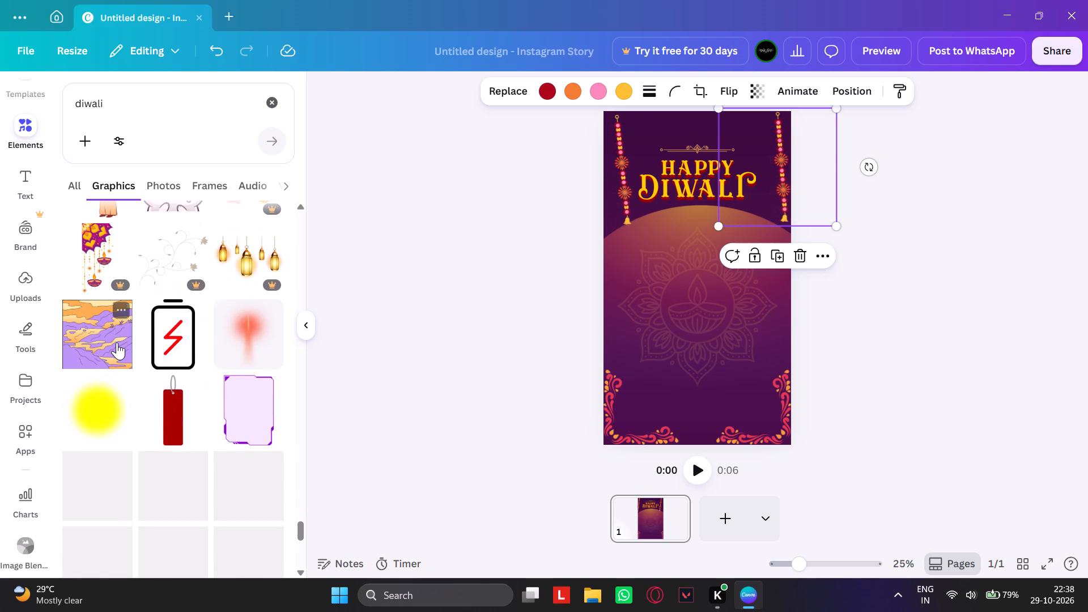
scroll(117, 342, "down", 2)
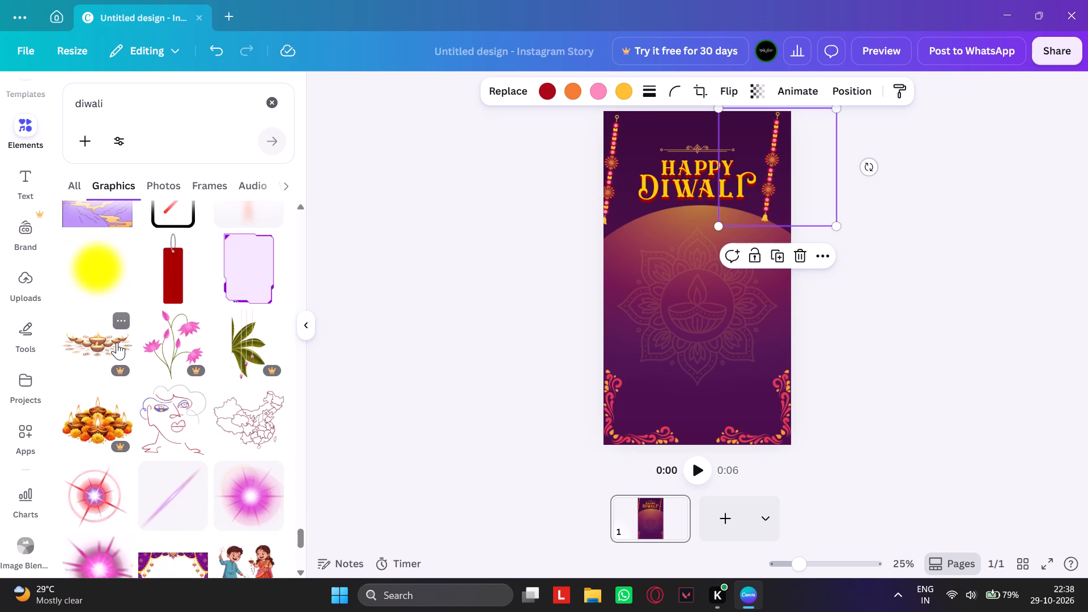
scroll(117, 342, "down", 2)
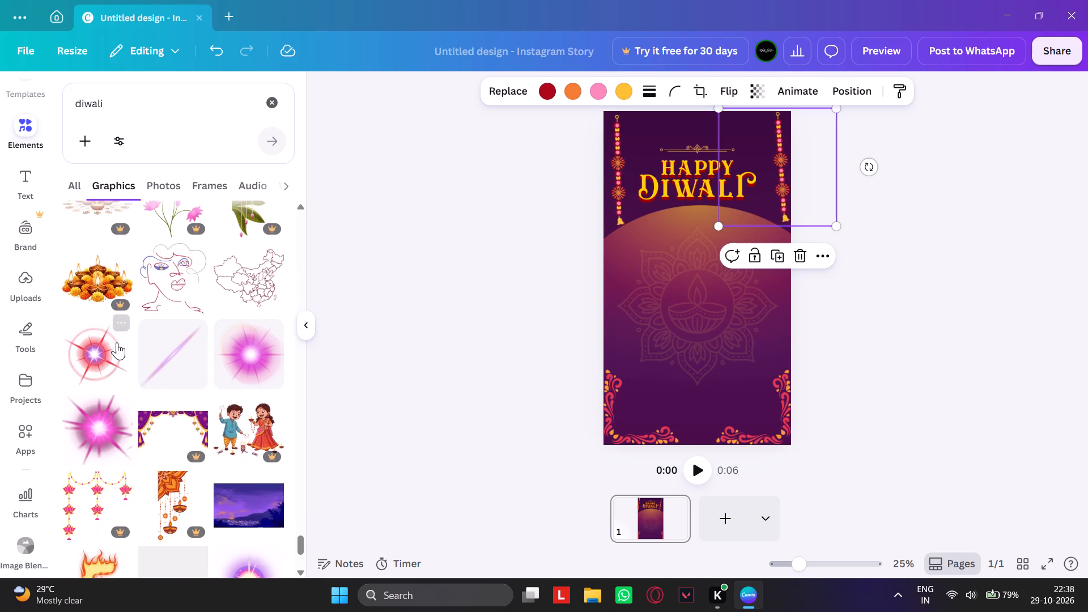
scroll(117, 342, "down", 8)
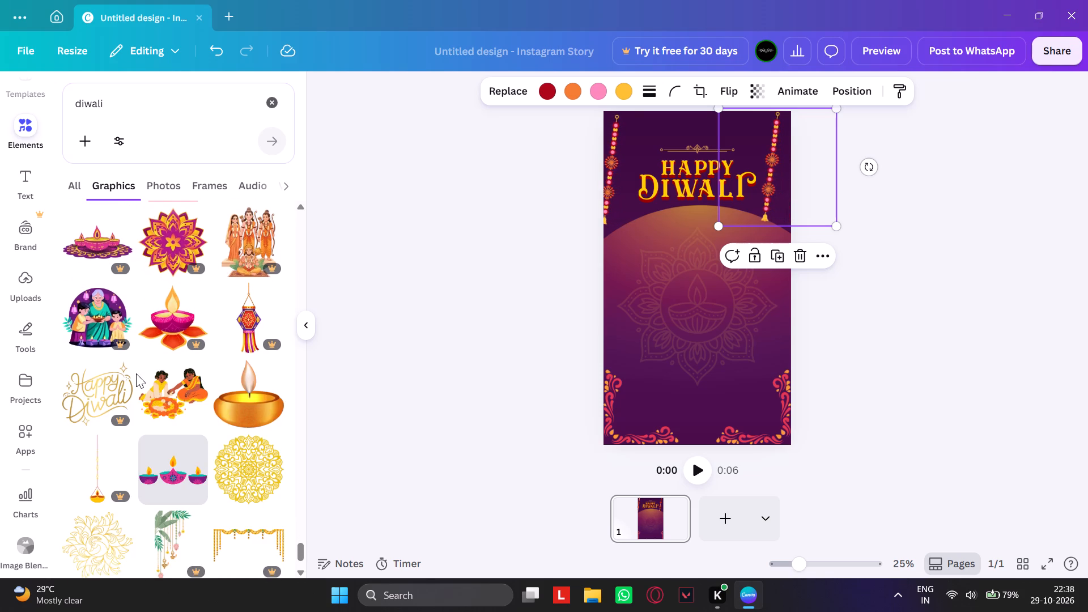
scroll(136, 373, "down", 5)
scroll(136, 373, "up", 2)
scroll(136, 373, "down", 4)
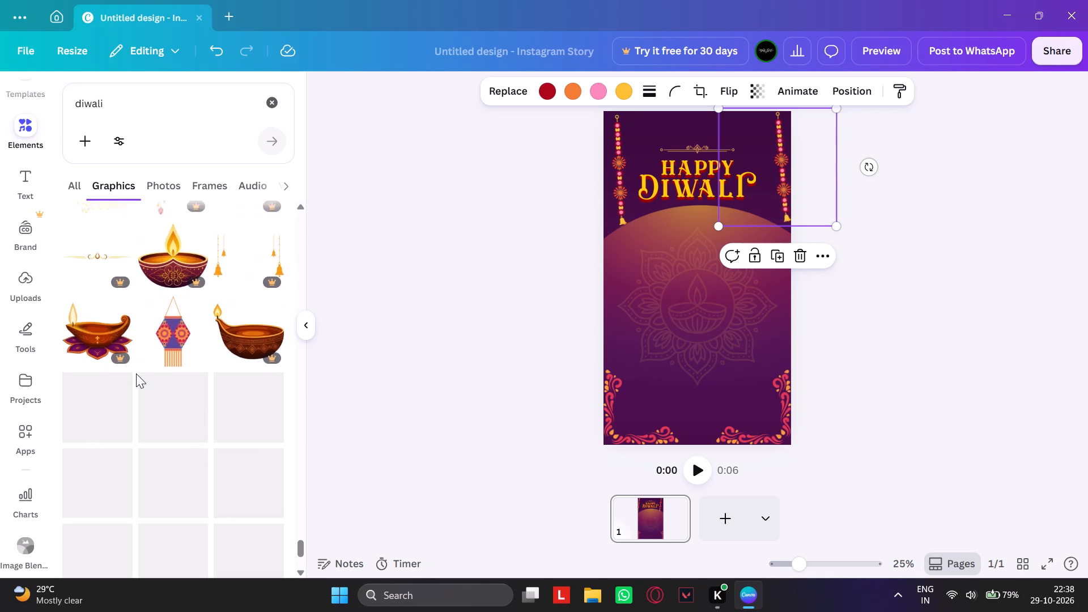
scroll(136, 373, "down", 8)
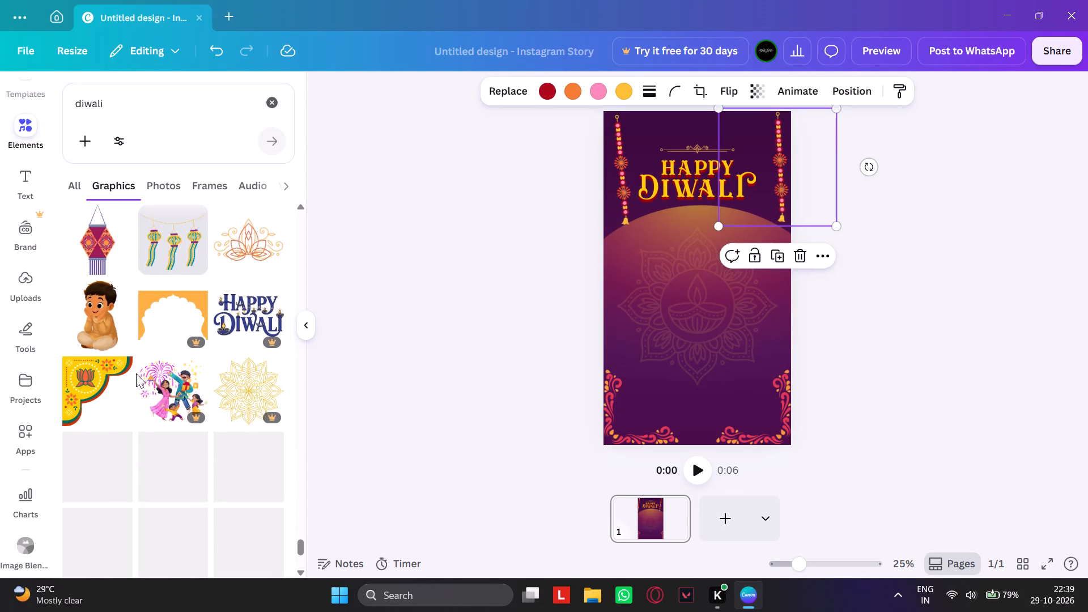
Go to the home page and look over the recent designs.
left_click(65, 16)
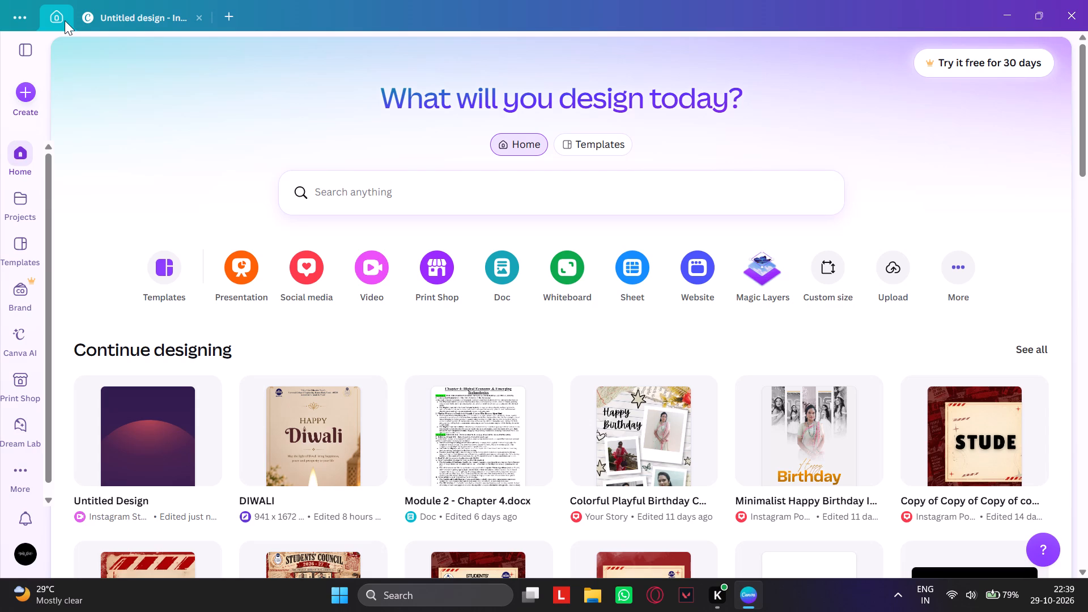
key("ctrl+z")
left_click(129, 414)
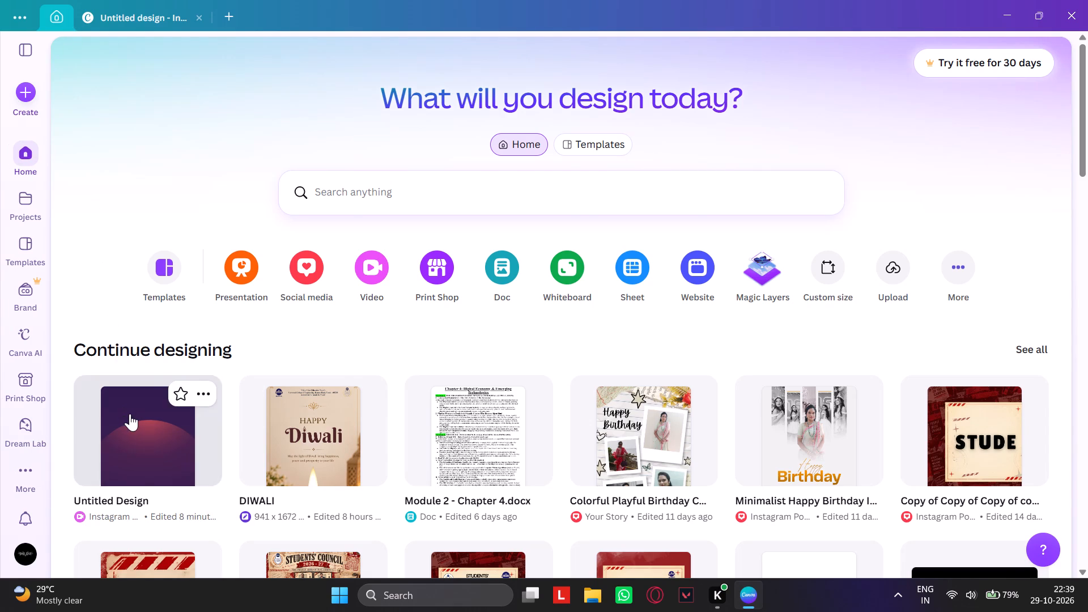
left_click(49, 22)
scroll(319, 383, "down", 2)
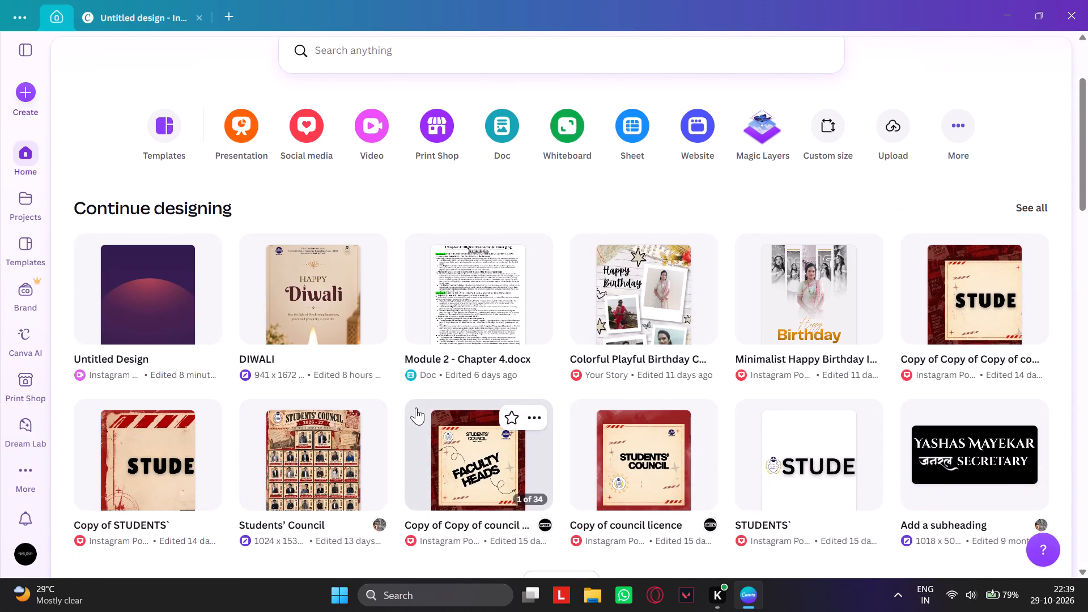
scroll(416, 407, "up", 2)
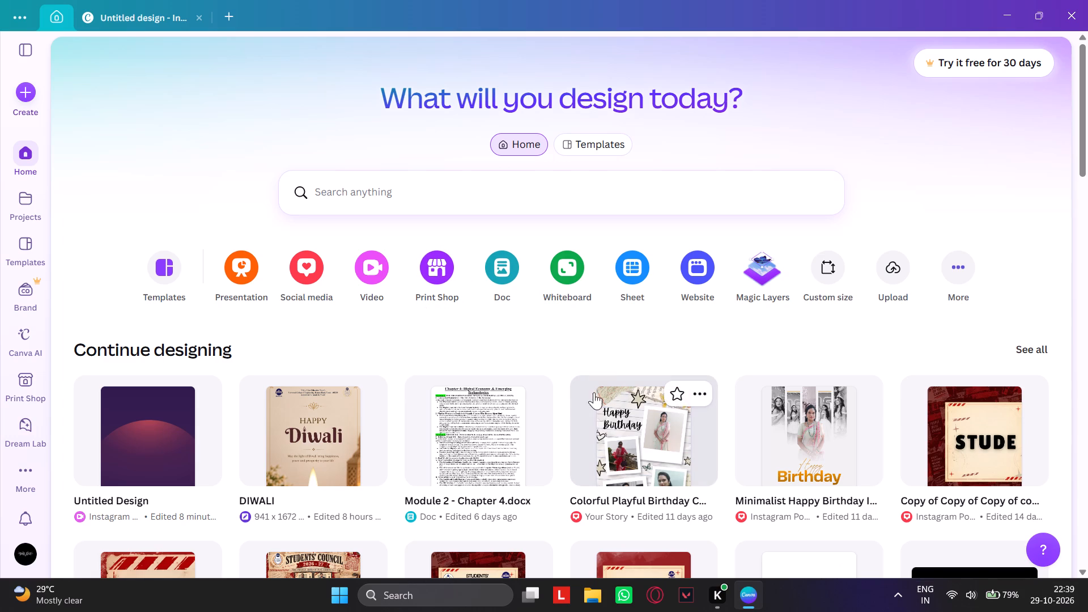
left_click_drag(590, 398, 686, 611)
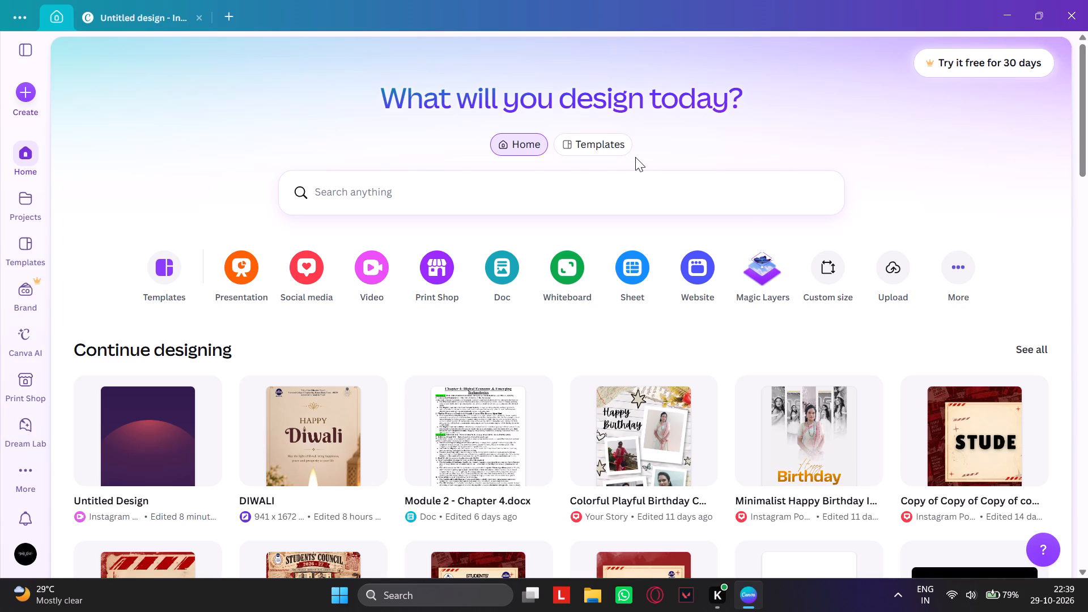
Browse the template gallery from the home page, including the Poster category.
left_click(32, 241)
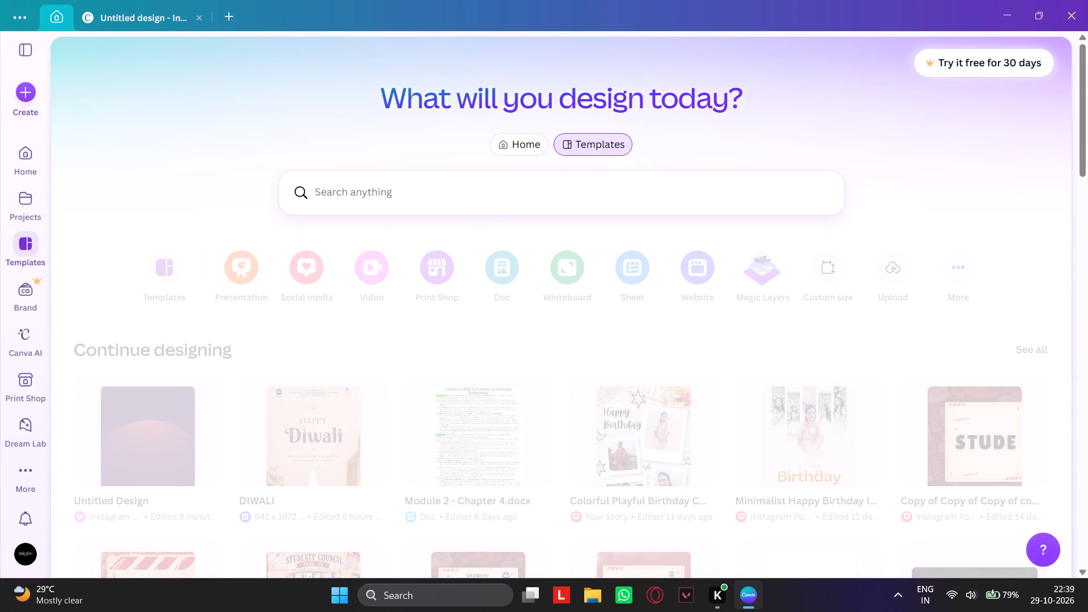
scroll(496, 212, "down", 7)
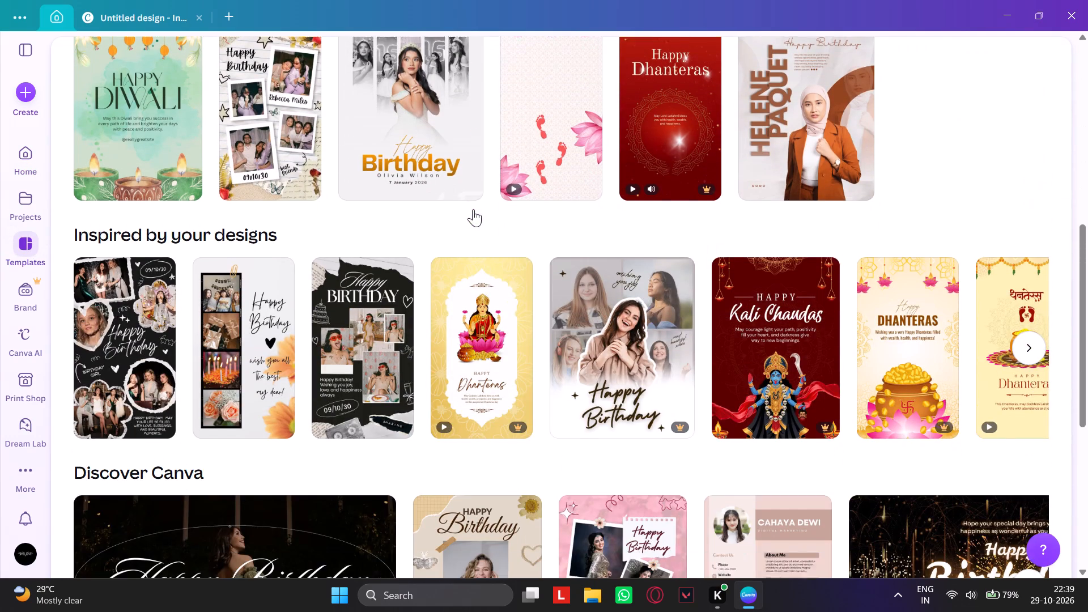
scroll(473, 209, "up", 6)
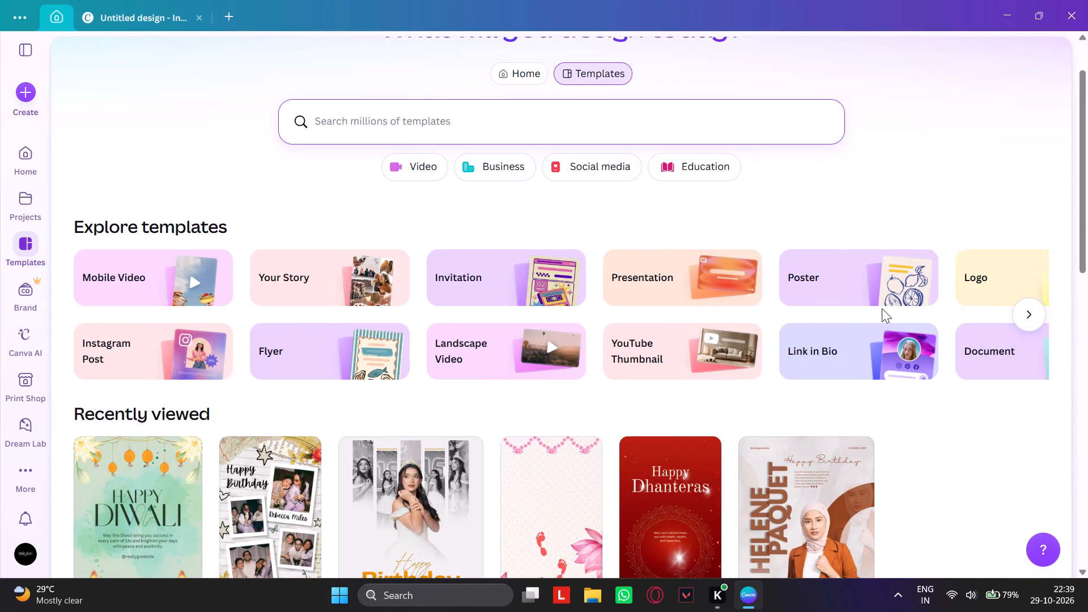
left_click(844, 285)
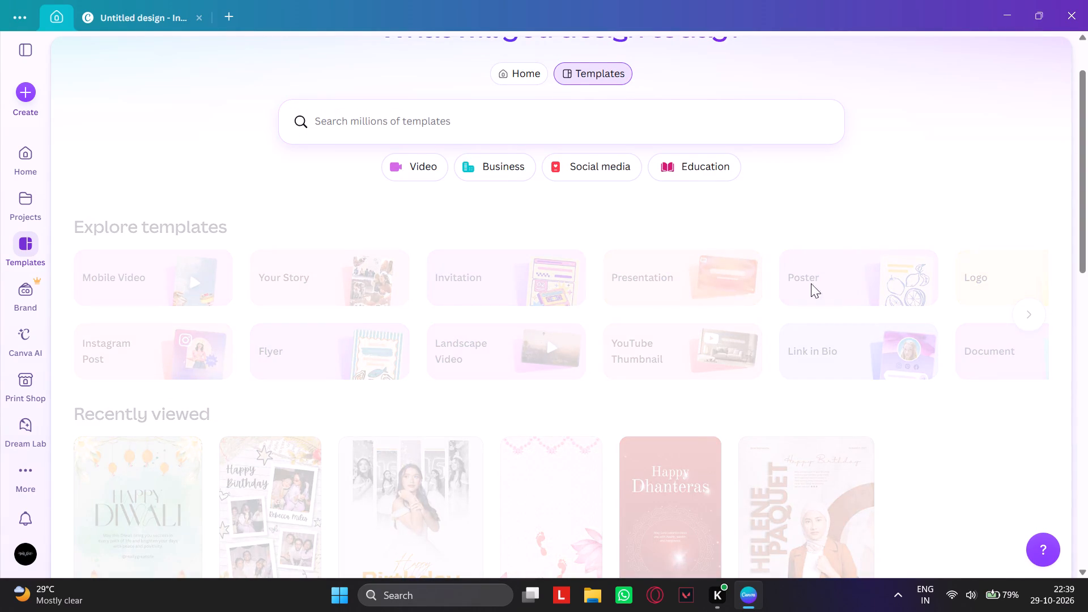
scroll(627, 275, "down", 4)
scroll(626, 275, "up", 5)
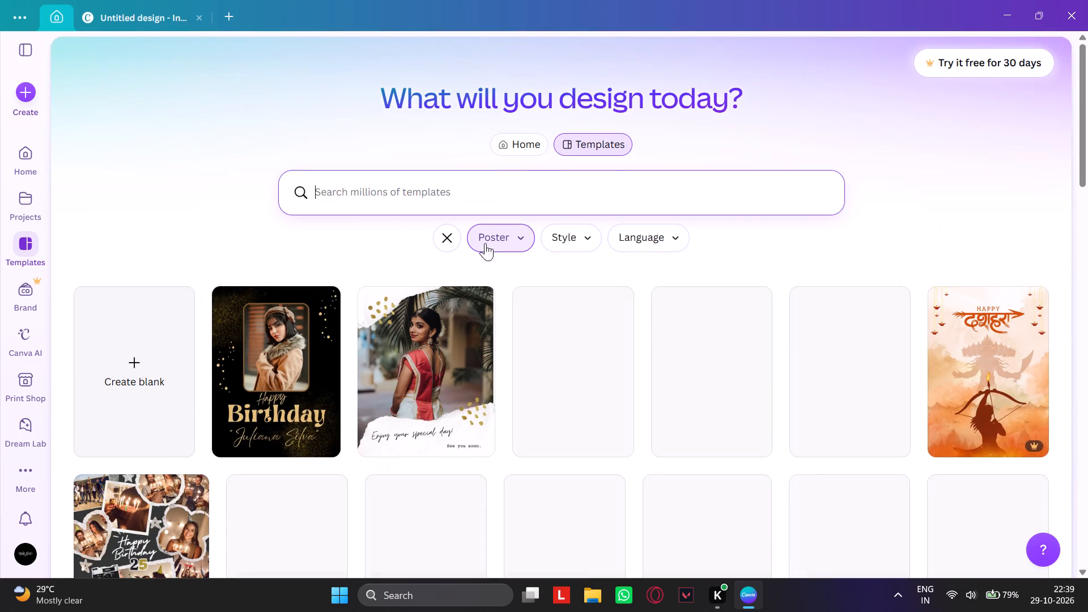
Look through the recent designs and folders on the All projects page.
left_click(22, 200)
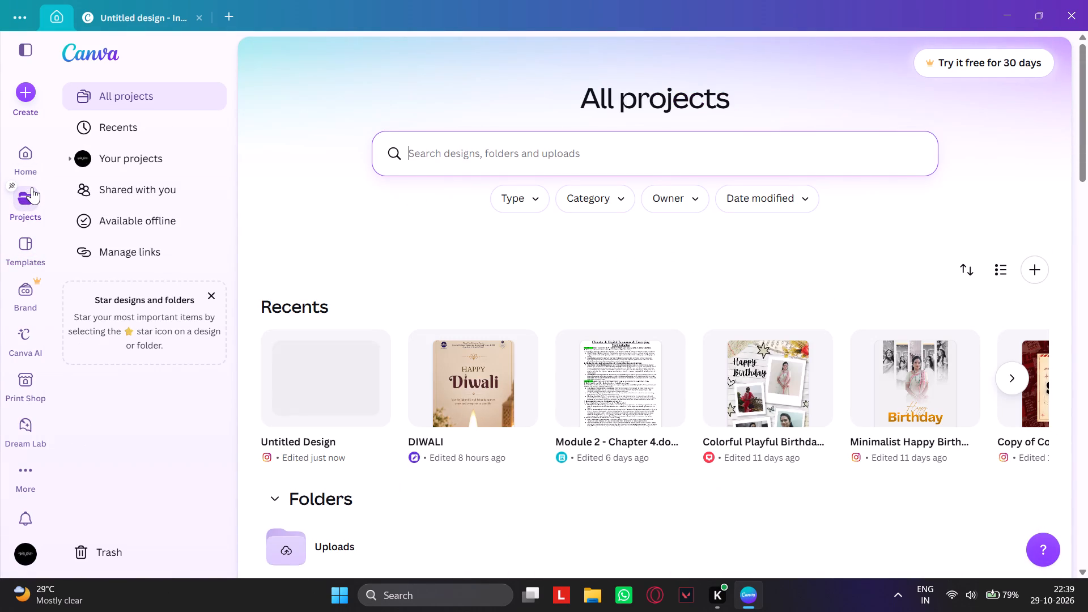
scroll(52, 175, "down", 1)
scroll(194, 193, "down", 1)
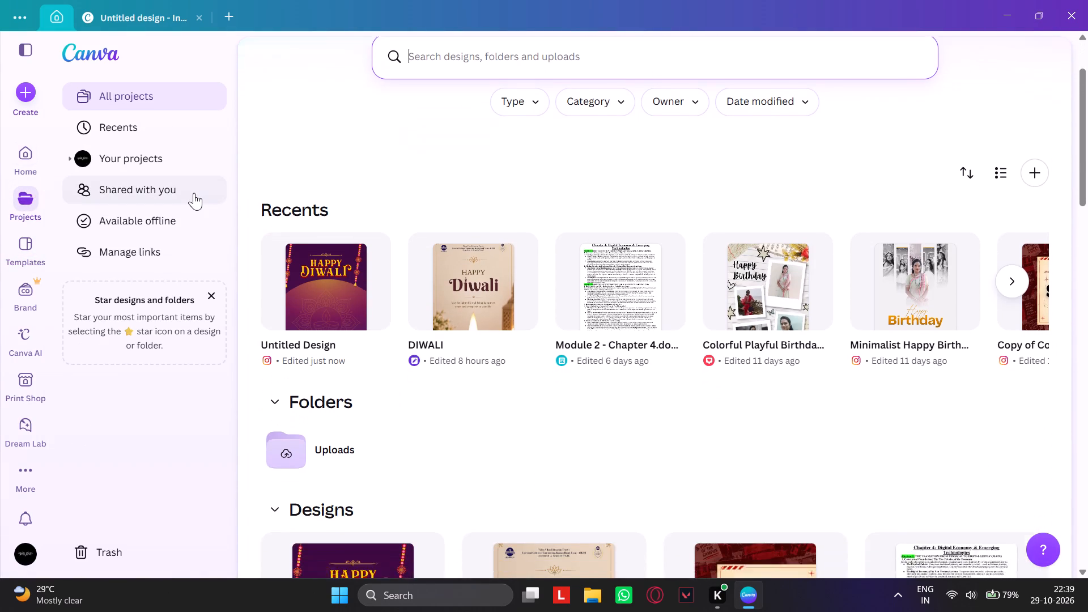
scroll(194, 193, "down", 1)
Switch to the Opera GX browser and search Google for "elements folder" in a new tab.
left_click(669, 594)
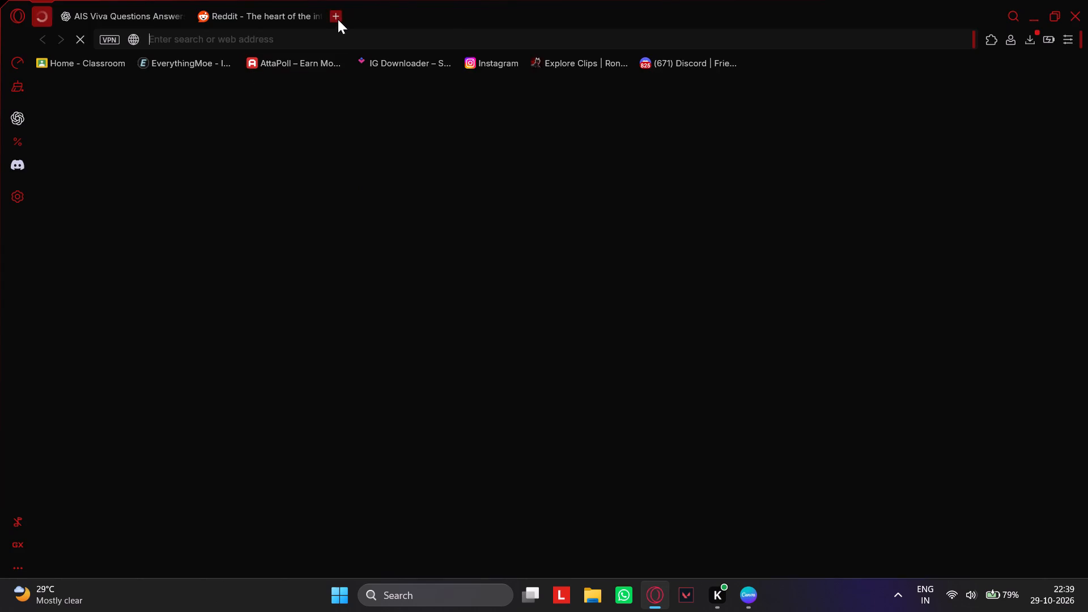
left_click(338, 19)
left_click(402, 45)
type("el")
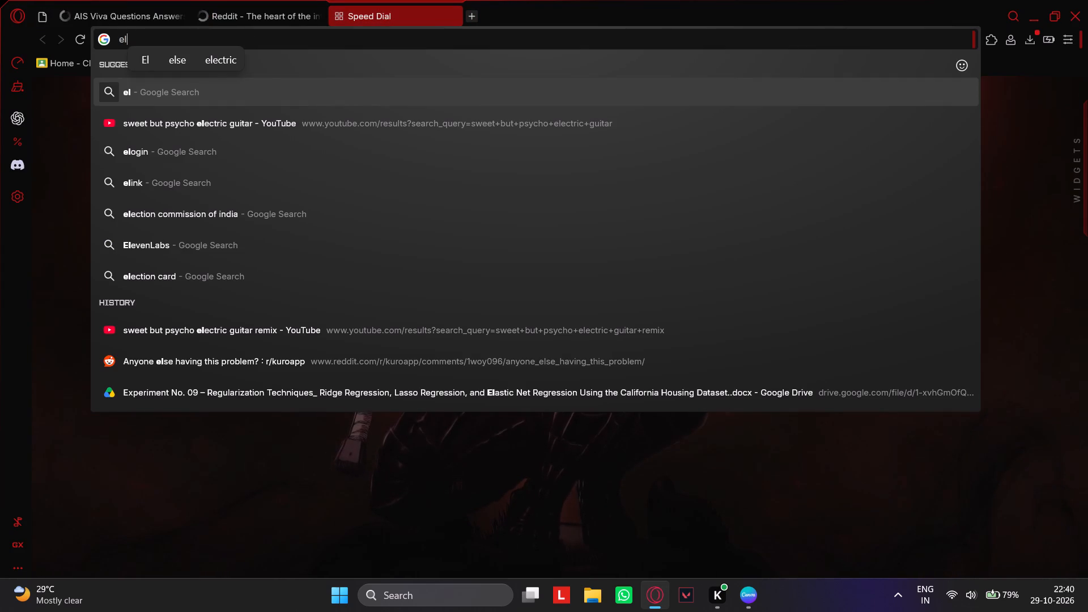
type("ements")
key("space")
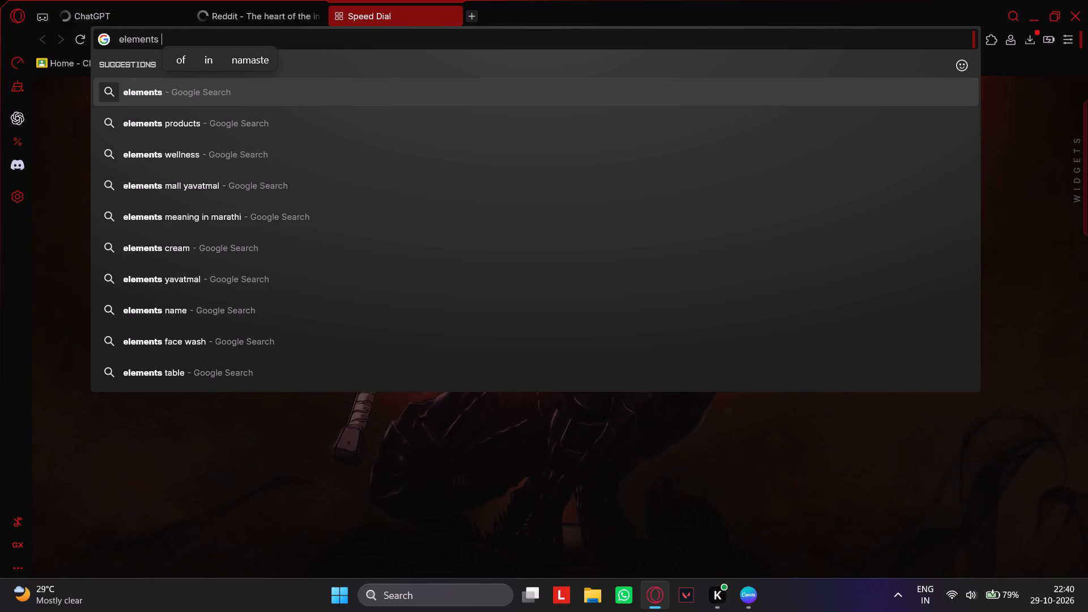
type("fol")
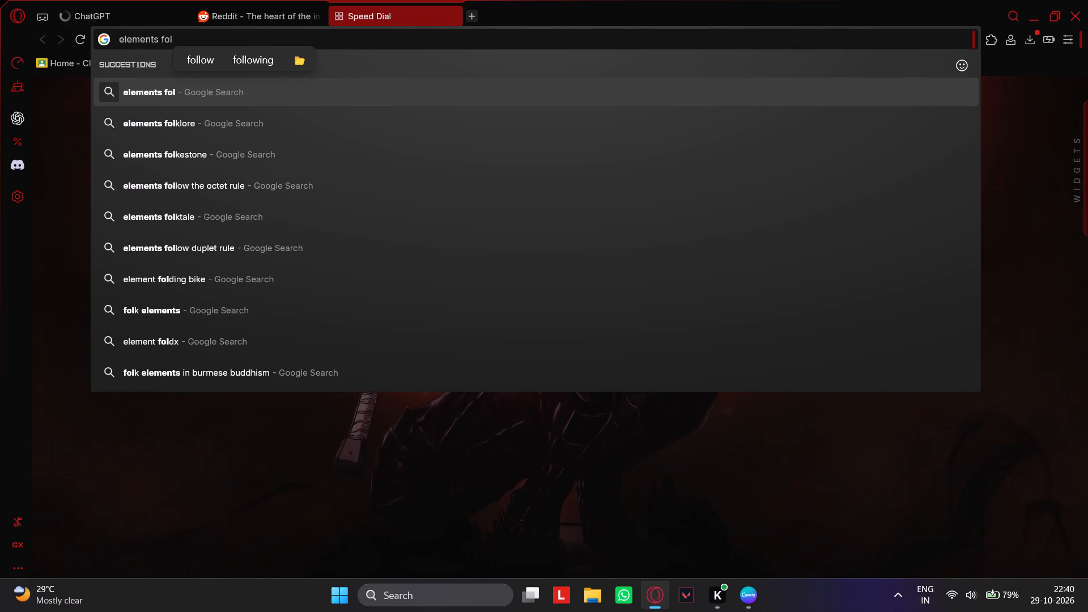
type("der")
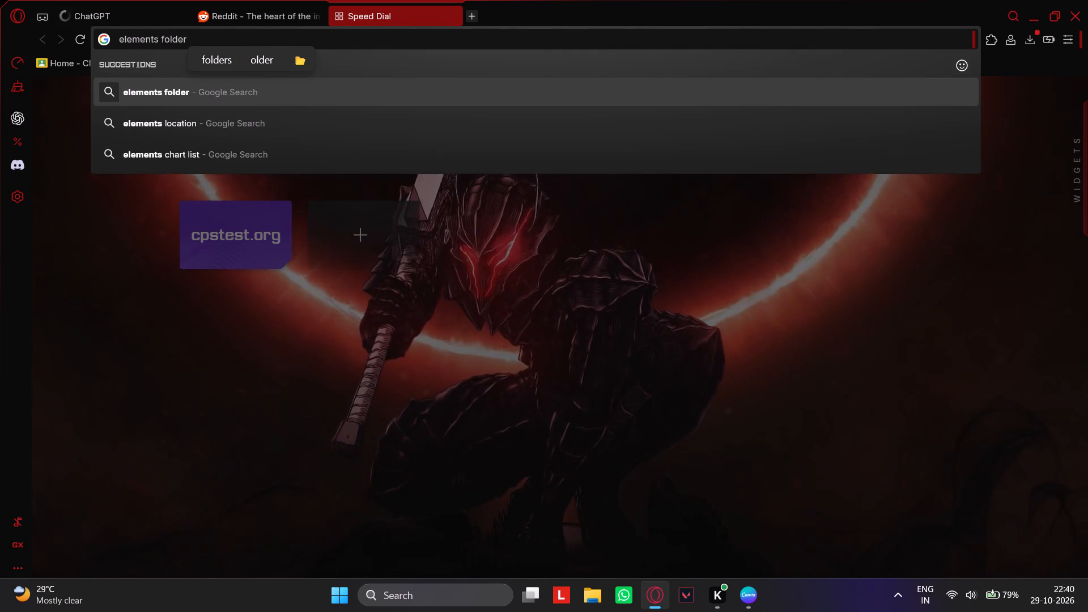
key("Return")
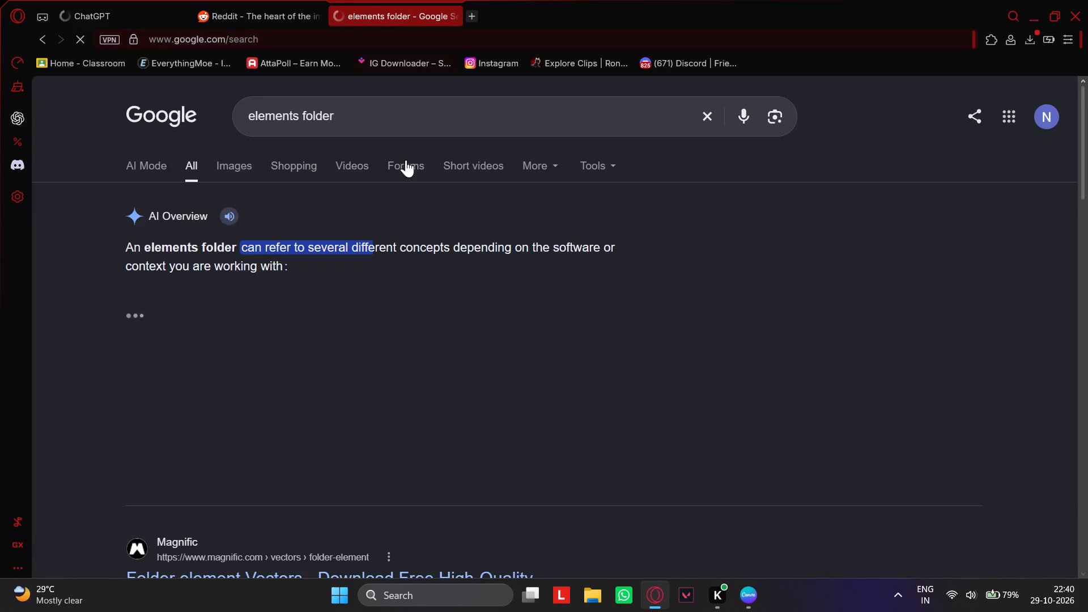
scroll(413, 252, "down", 1)
scroll(409, 262, "up", 2)
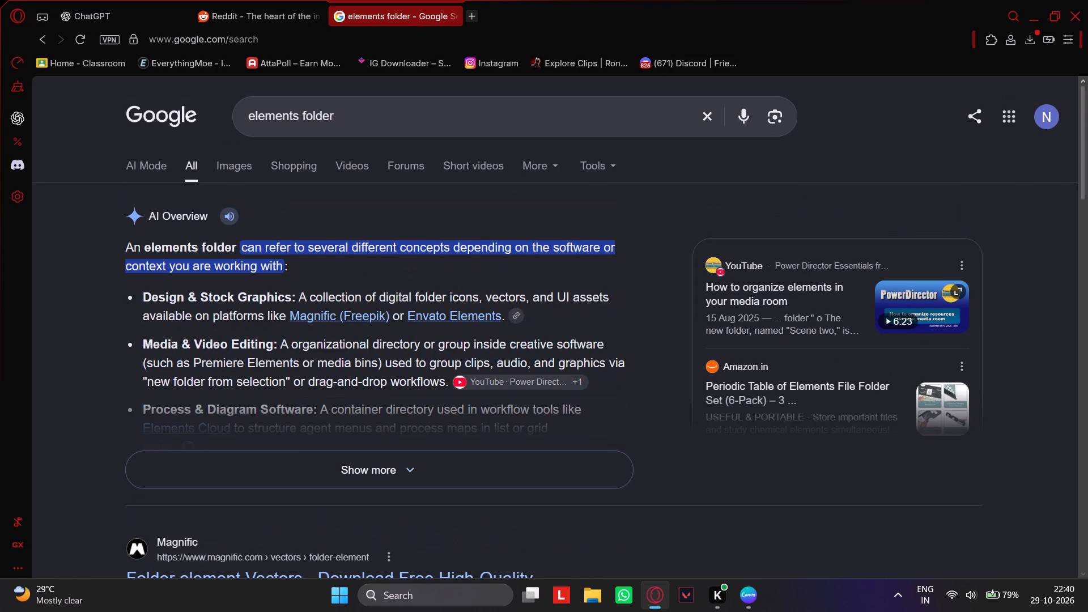
Search Google Images for "elements diwali" and look through the results for decoration ideas.
left_click_drag(342, 115, 303, 117)
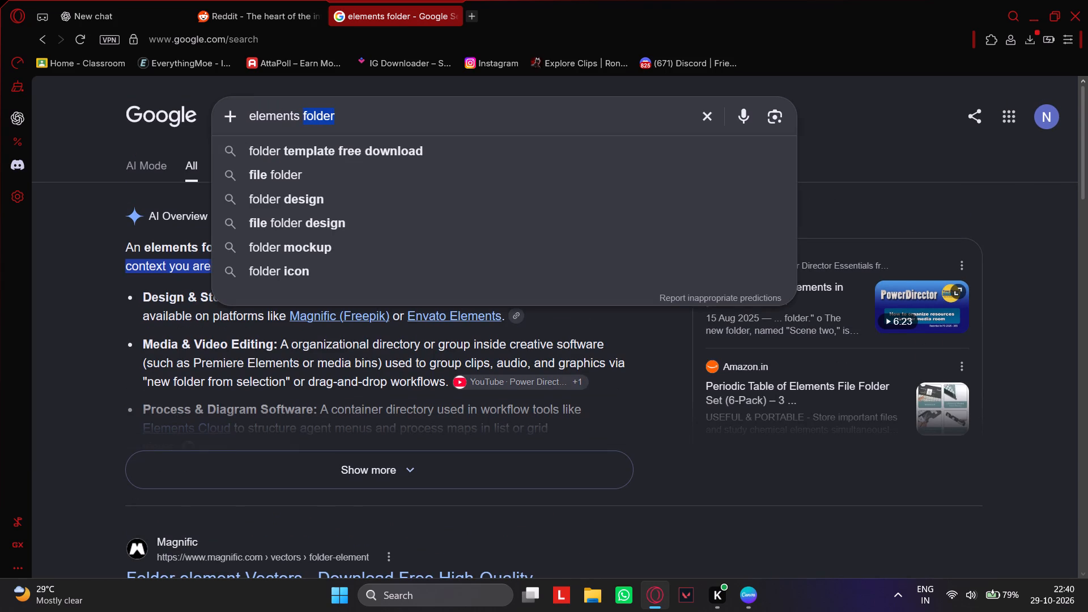
key("BackSpace")
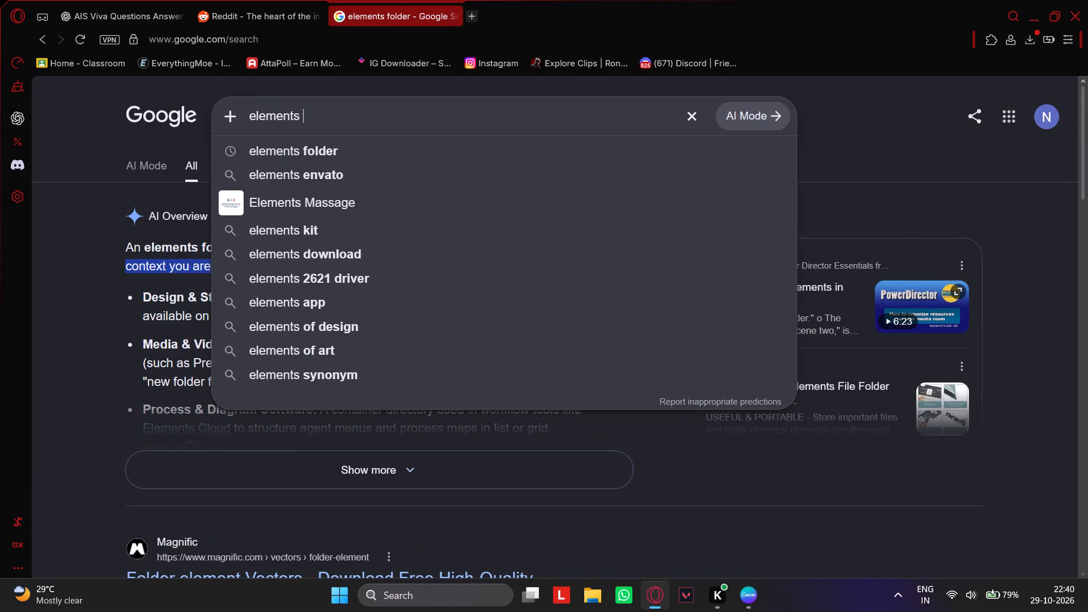
type("diwali")
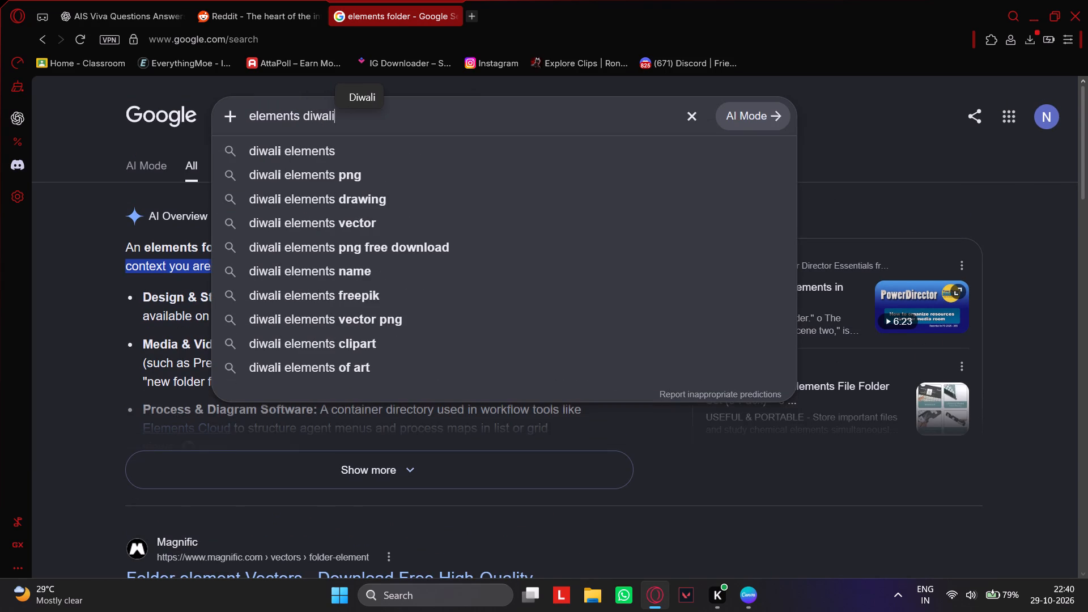
key("Return")
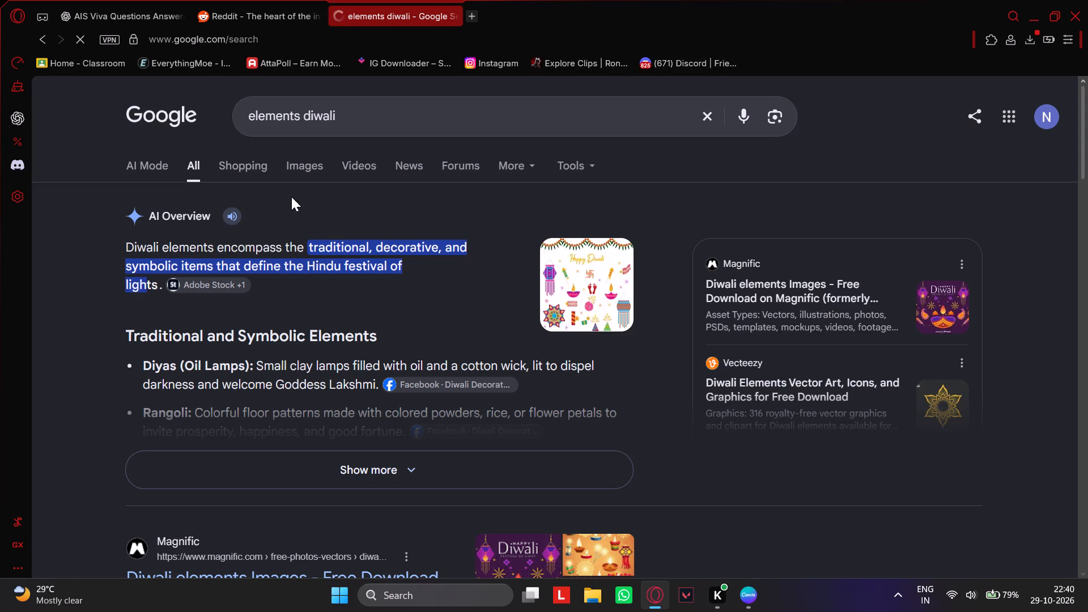
left_click(312, 173)
left_click(312, 162)
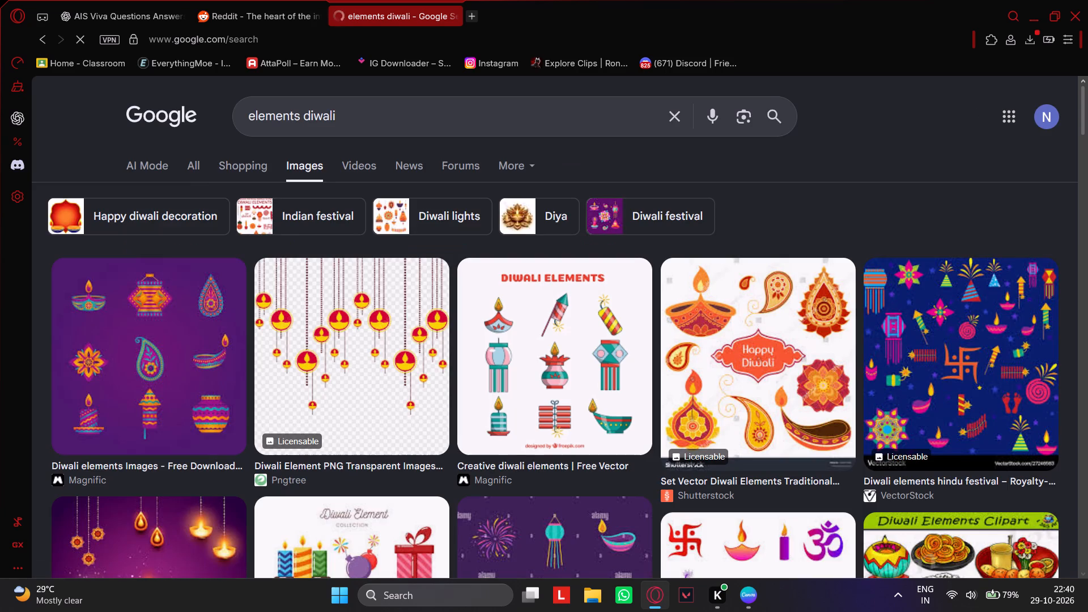
scroll(368, 226, "down", 1)
scroll(692, 421, "down", 2)
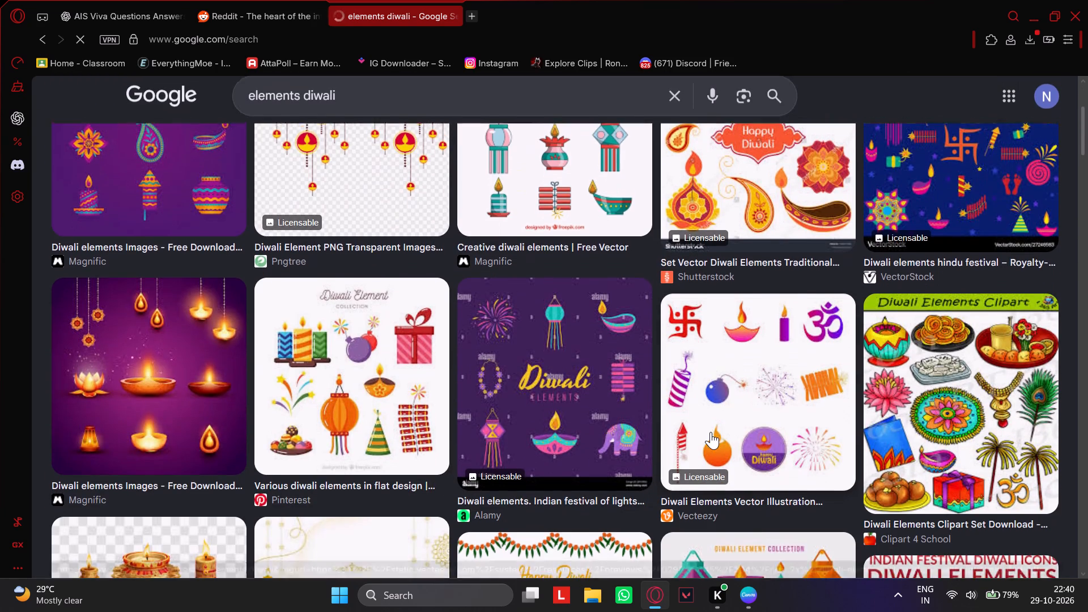
scroll(711, 429, "down", 4)
scroll(696, 414, "up", 2)
scroll(696, 414, "down", 6)
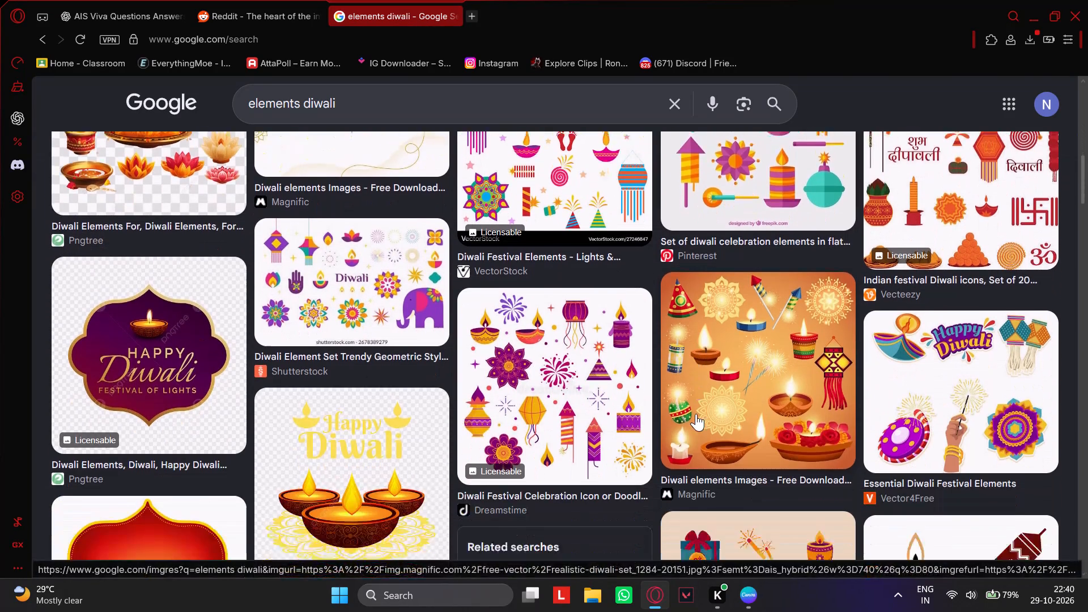
scroll(696, 414, "down", 4)
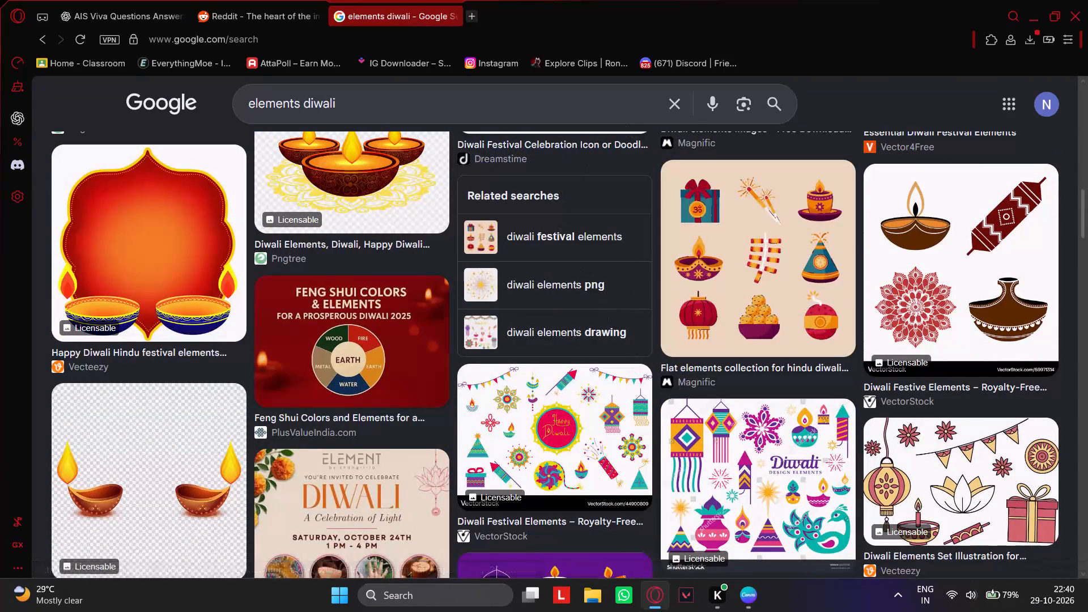
Search the images for "happy diwali story professional" and look through the story designs.
left_click(679, 107)
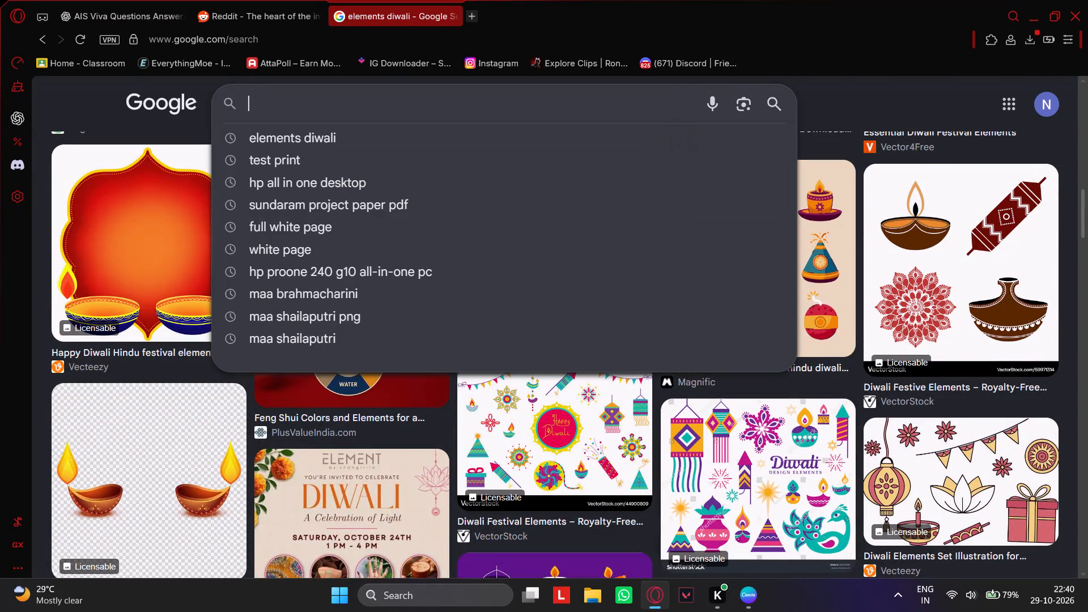
type("happy")
key("space")
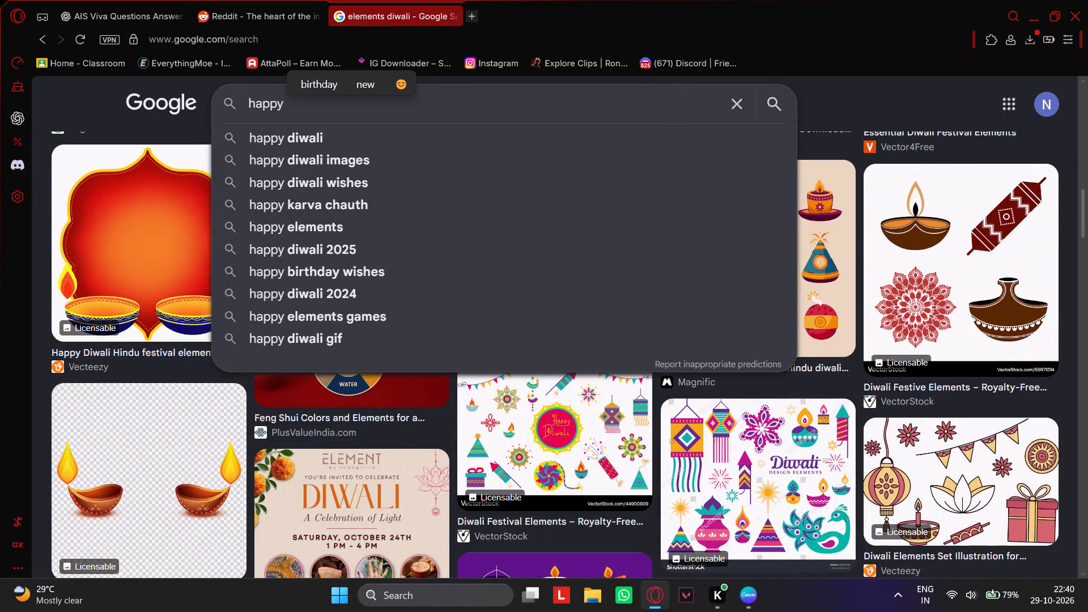
type("diwali story")
key("space")
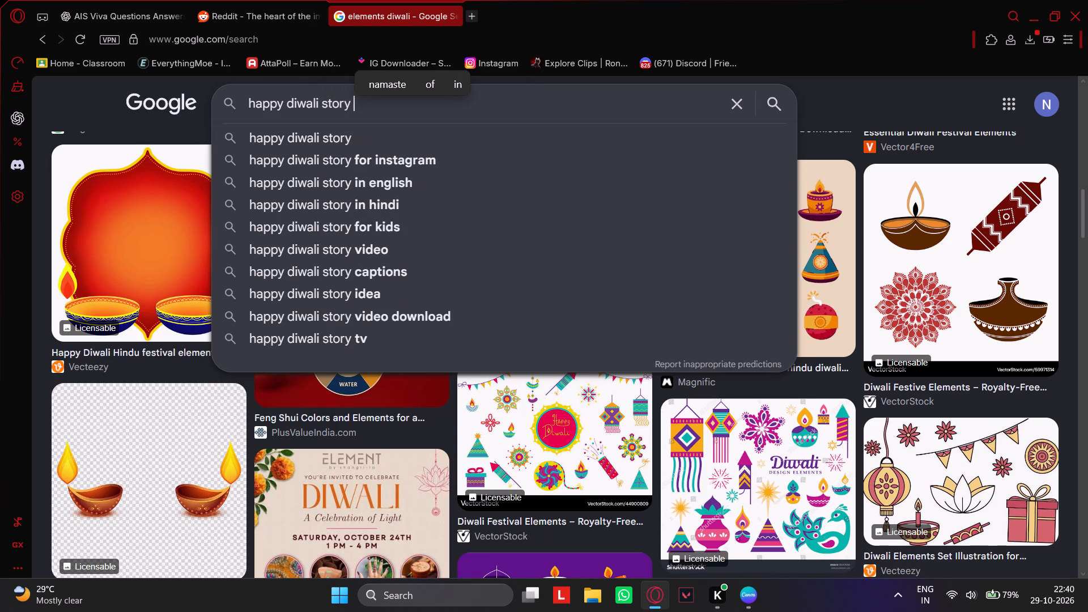
type("pro")
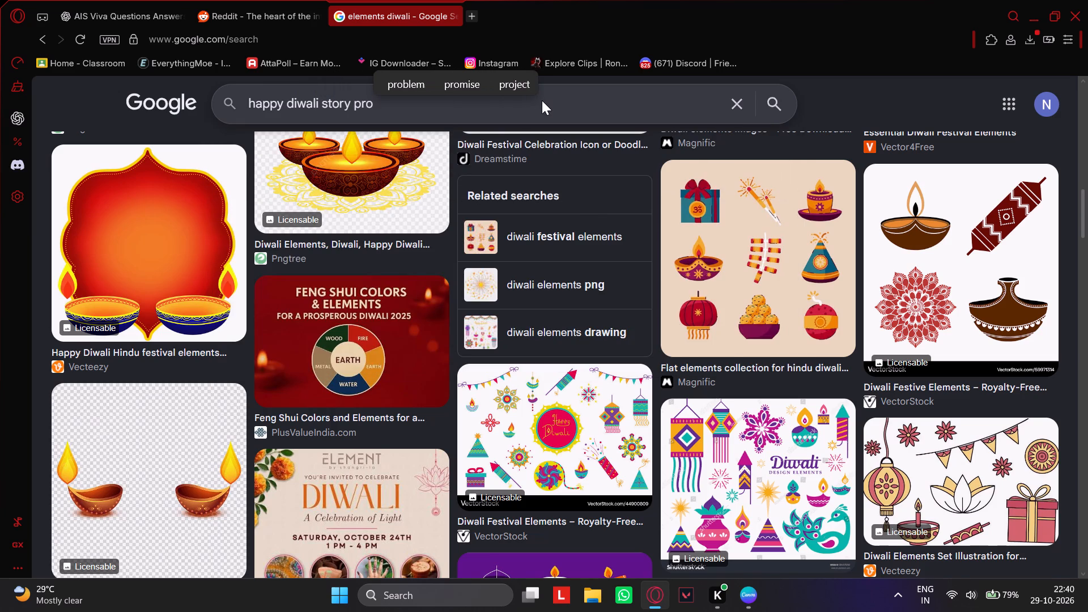
type("fessional")
key("Return")
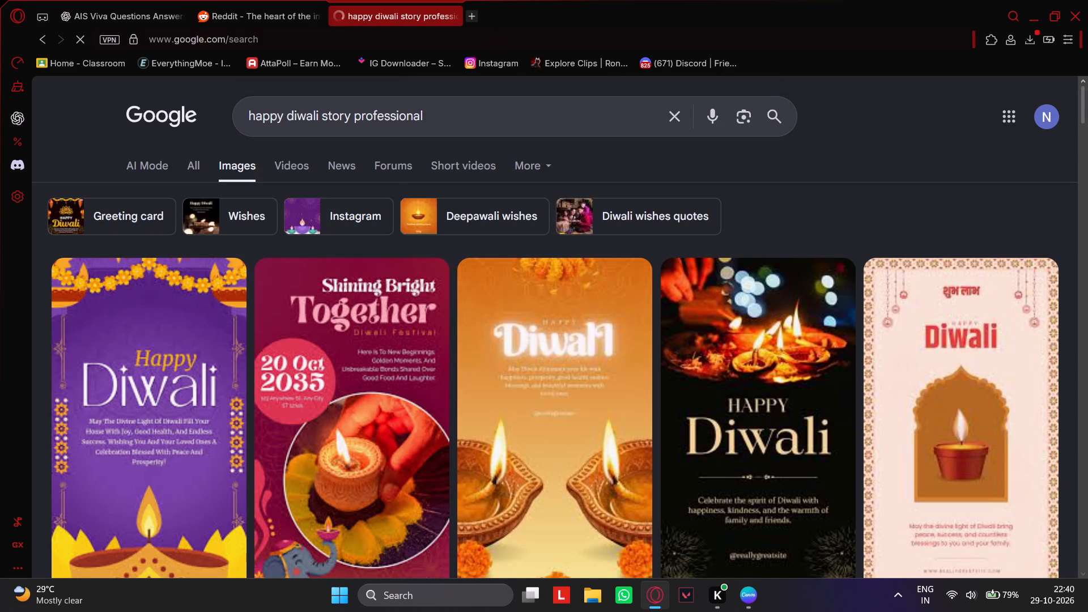
scroll(457, 224, "down", 1)
scroll(456, 322, "down", 1)
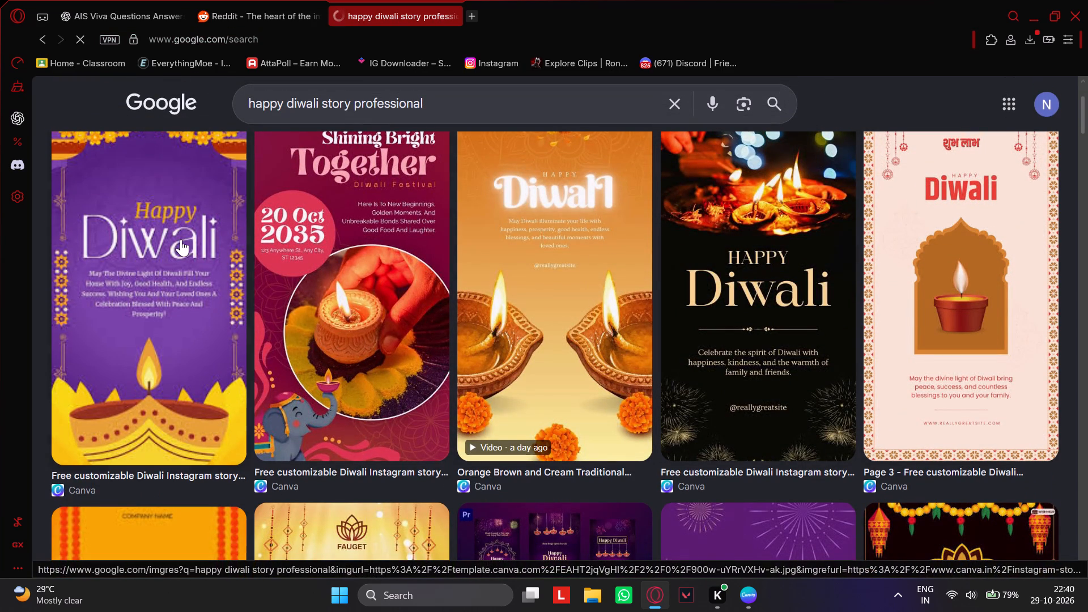
scroll(367, 260, "down", 8)
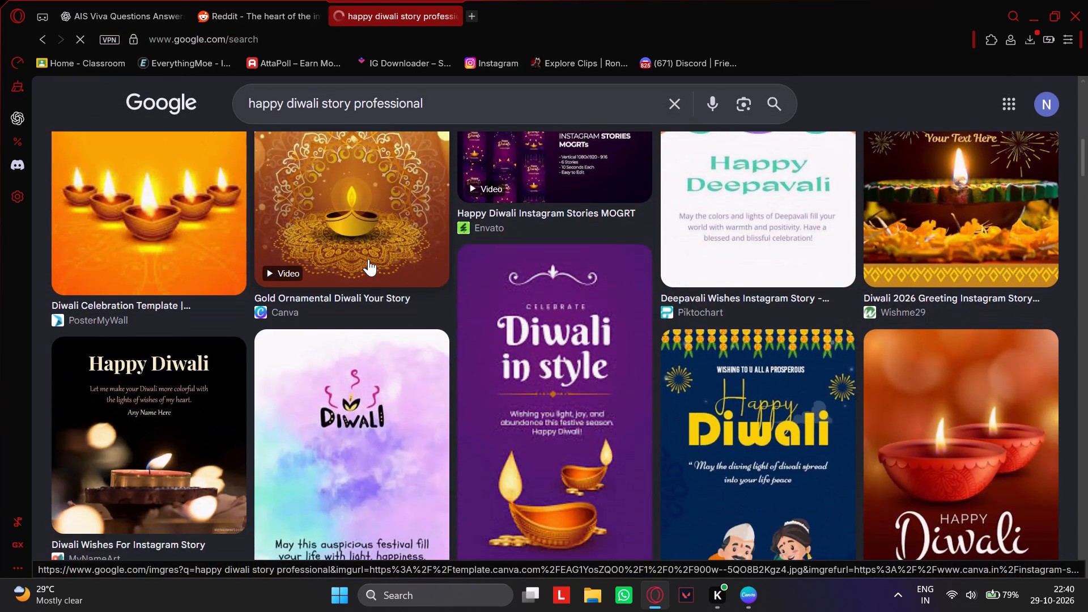
scroll(368, 259, "up", 4)
Change the image search to "happy diwali story animated".
left_click(438, 104)
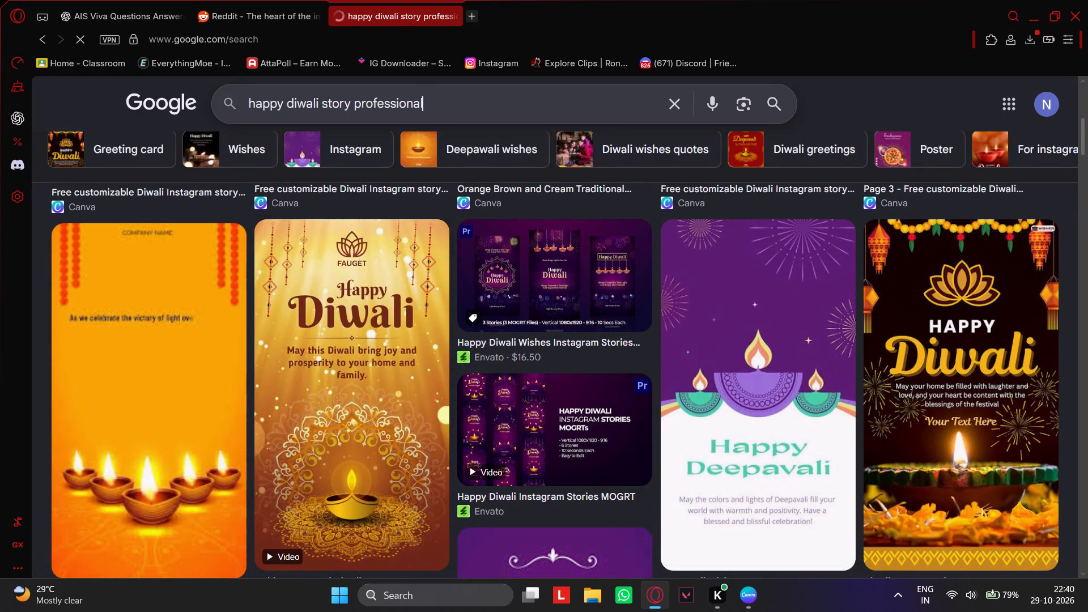
key("BackSpace")
key("BackSpace")
key("BackSpace")
key("BackSpace")
key("BackSpace")
key("BackSpace")
key("BackSpace")
key("BackSpace")
key("BackSpace")
key("BackSpace")
key("BackSpace")
key("BackSpace")
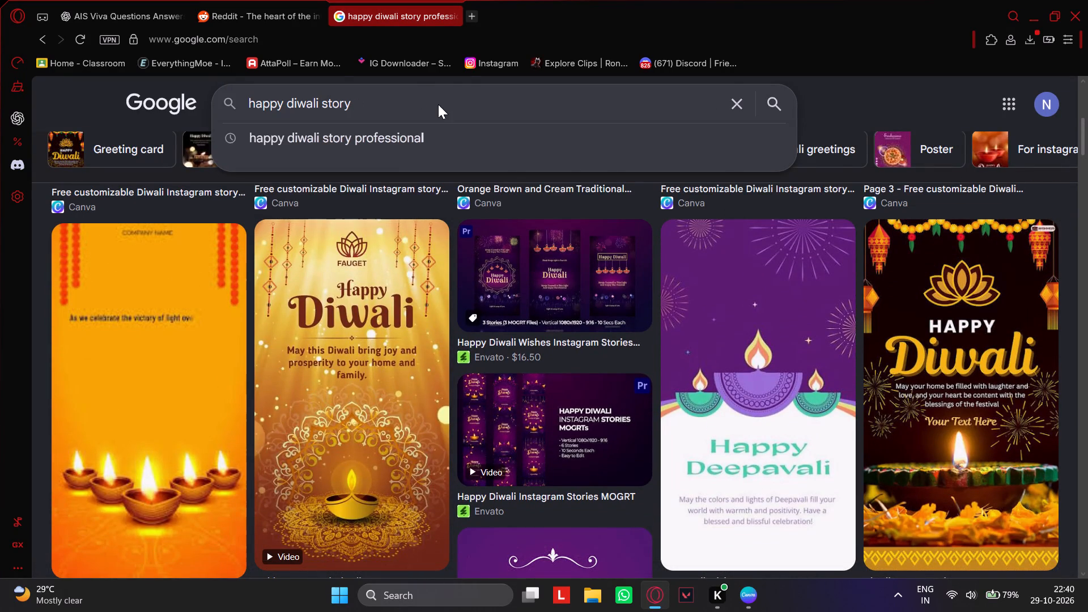
key("a")
type("nim")
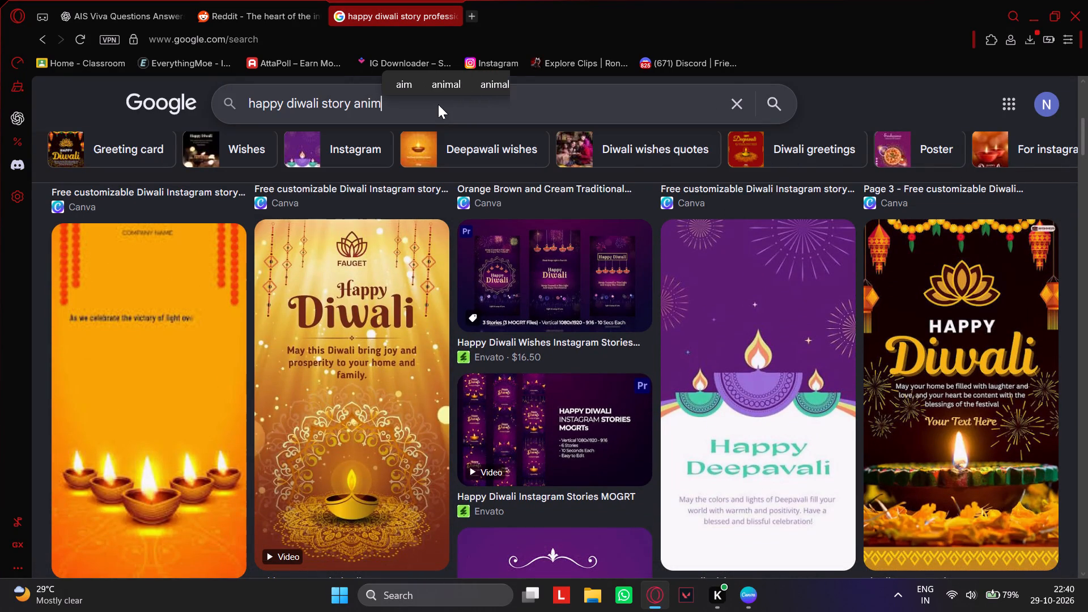
type("ated")
key("Return")
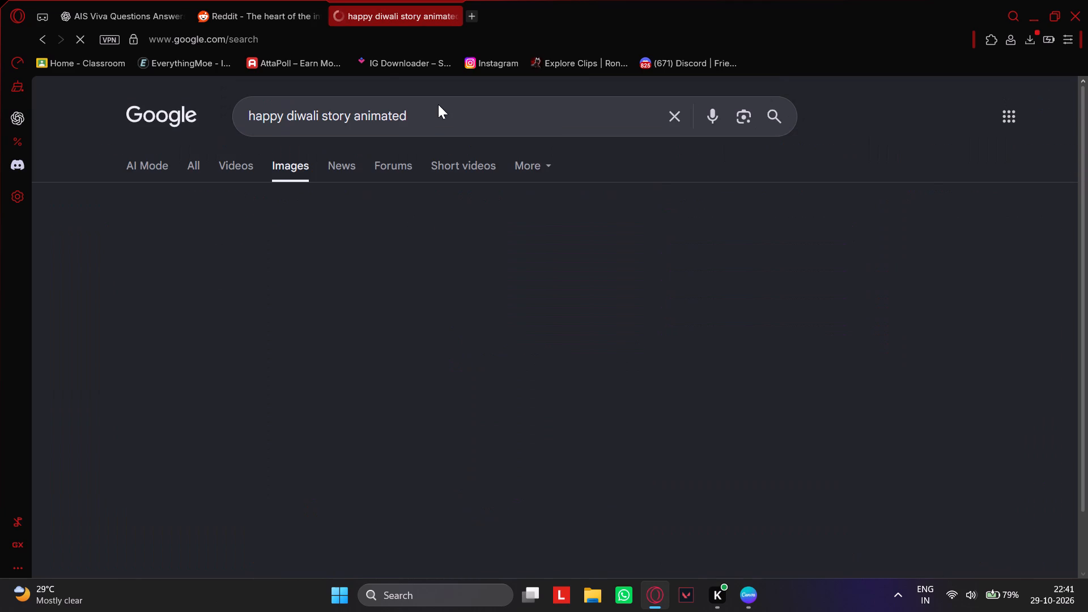
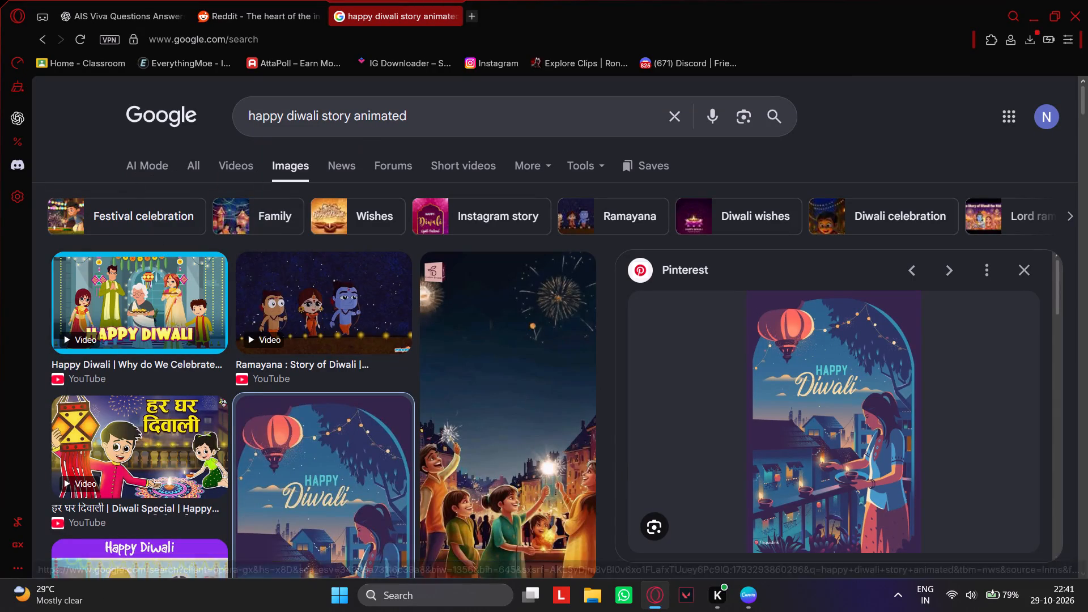
Change the image search to "happy diwali animated instagram story" and look through the story designs for ideas.
left_click(444, 117)
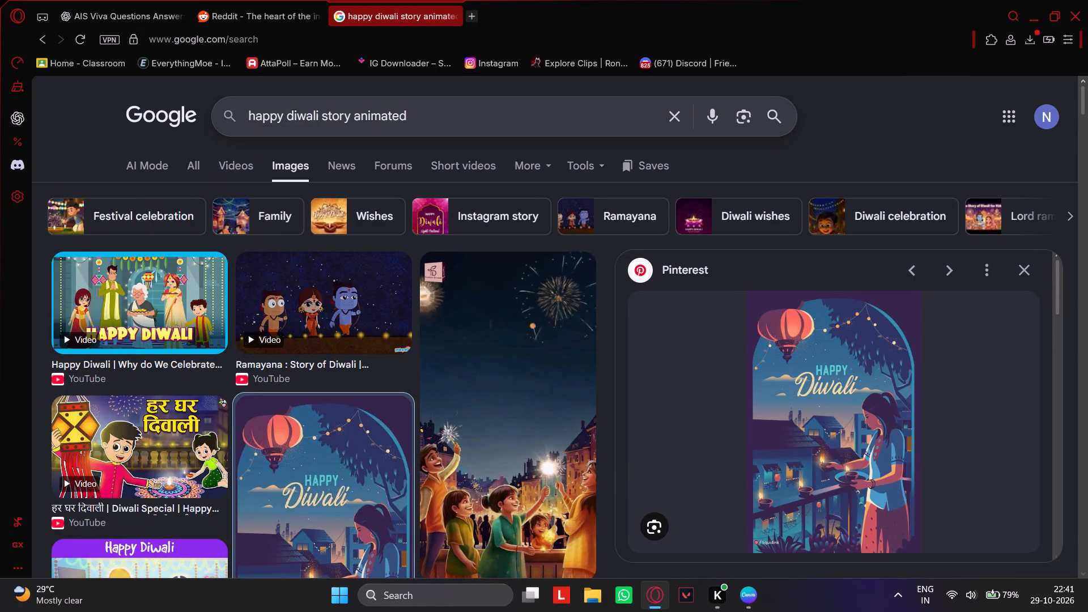
left_click(354, 117)
key("BackSpace")
key("BackSpace")
key("BackSpace")
key("BackSpace")
key("BackSpace")
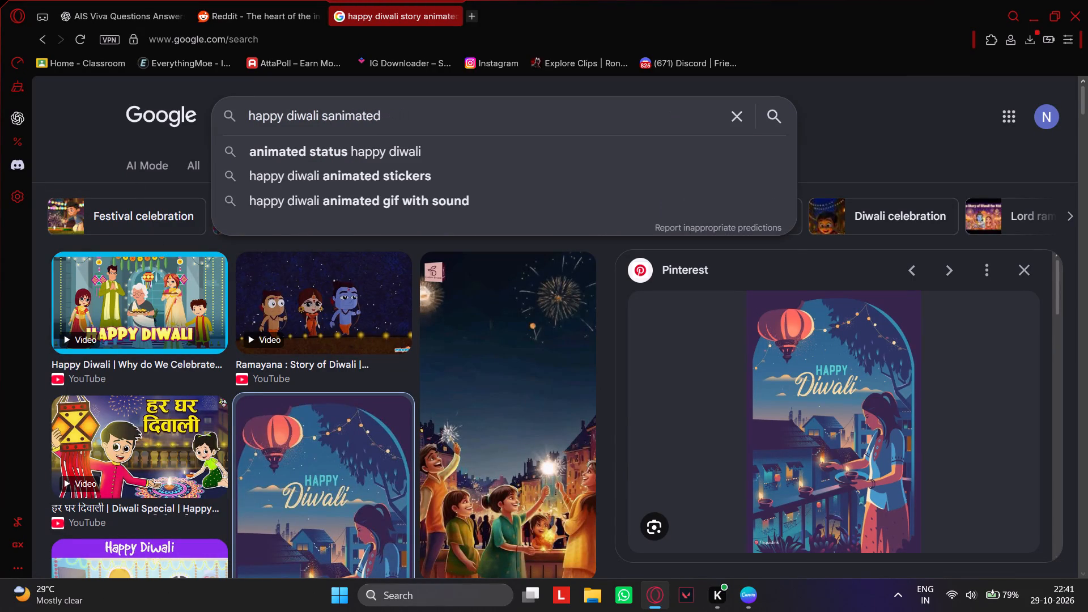
key("BackSpace")
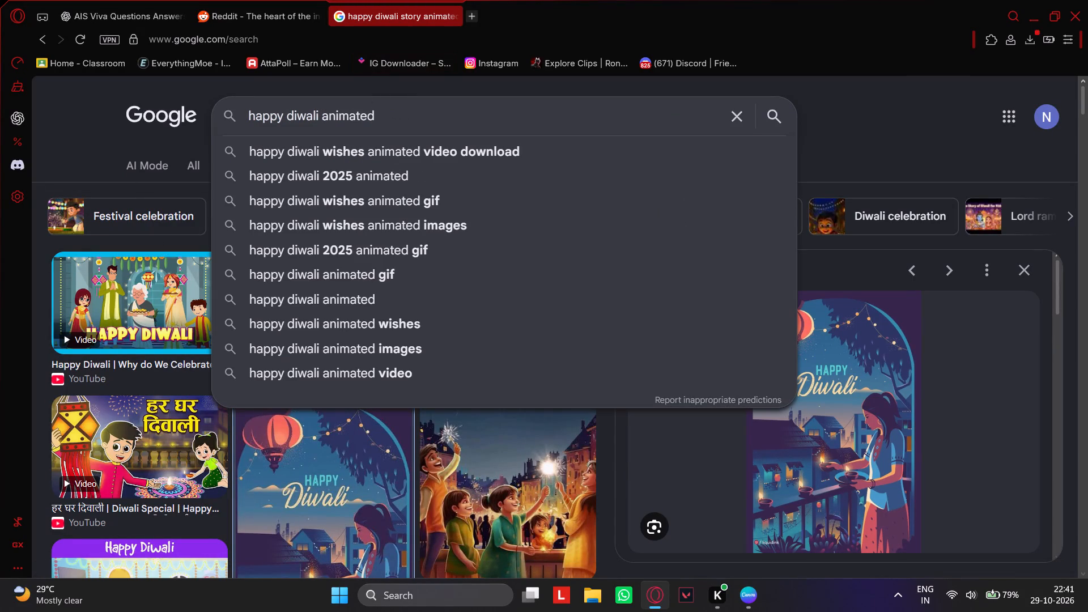
left_click(392, 120)
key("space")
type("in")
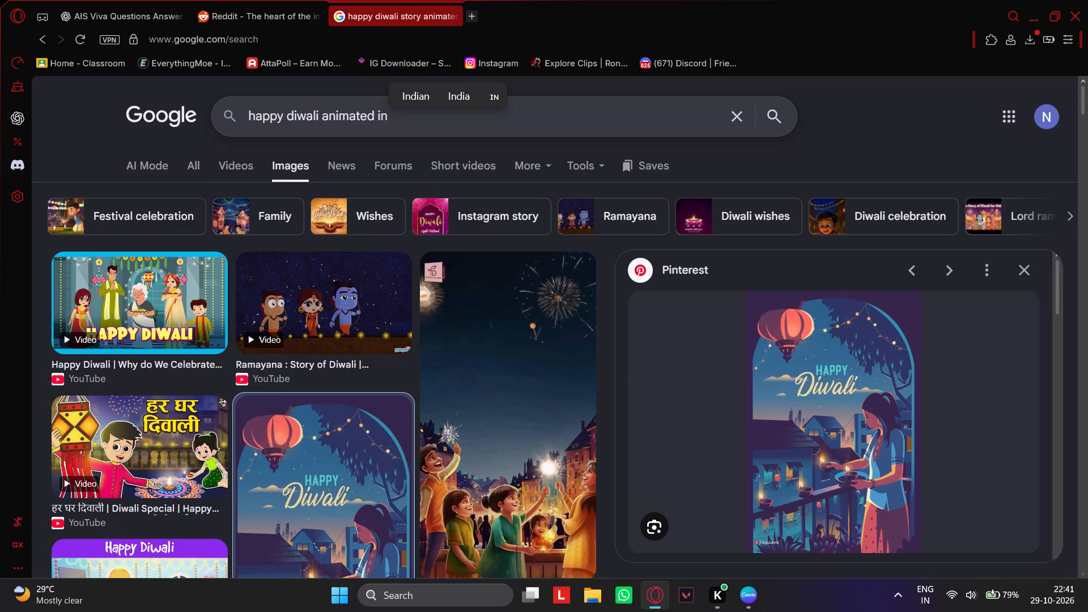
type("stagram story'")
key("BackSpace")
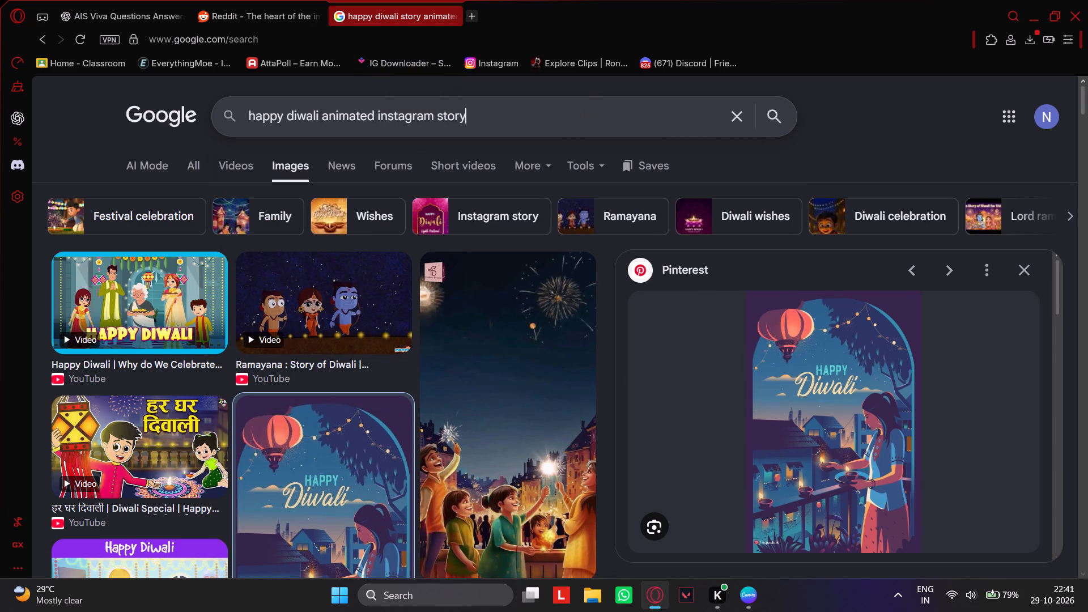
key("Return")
scroll(461, 297, "down", 1)
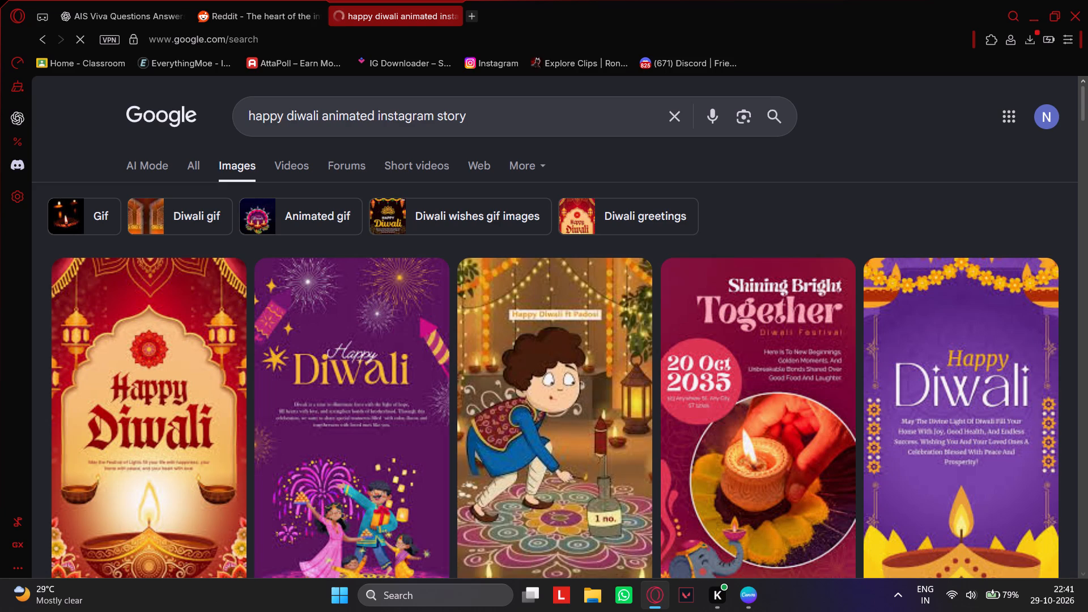
scroll(580, 381, "down", 1)
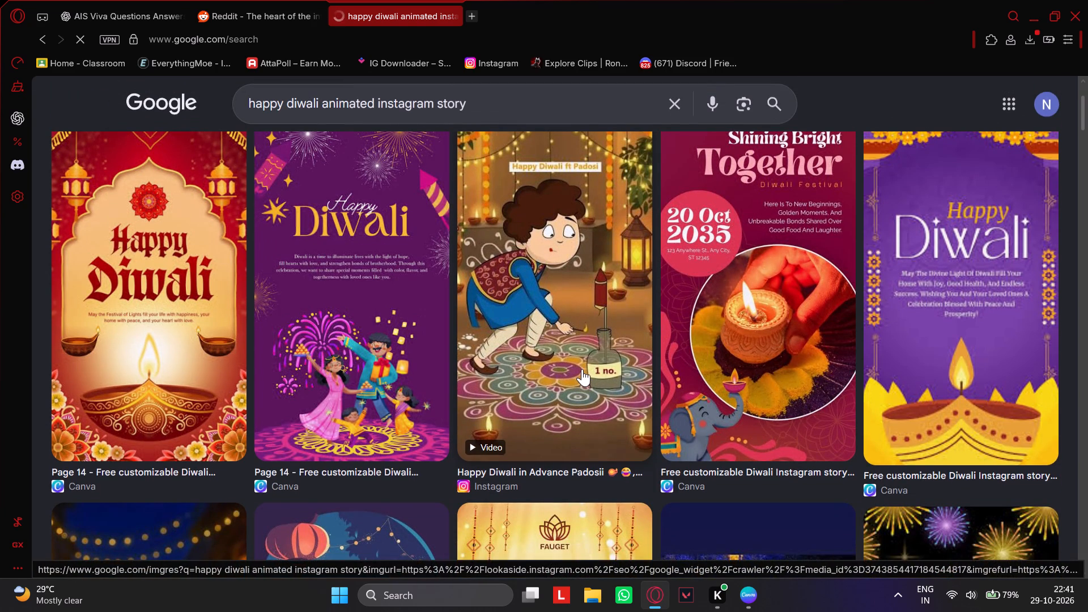
scroll(582, 369, "down", 4)
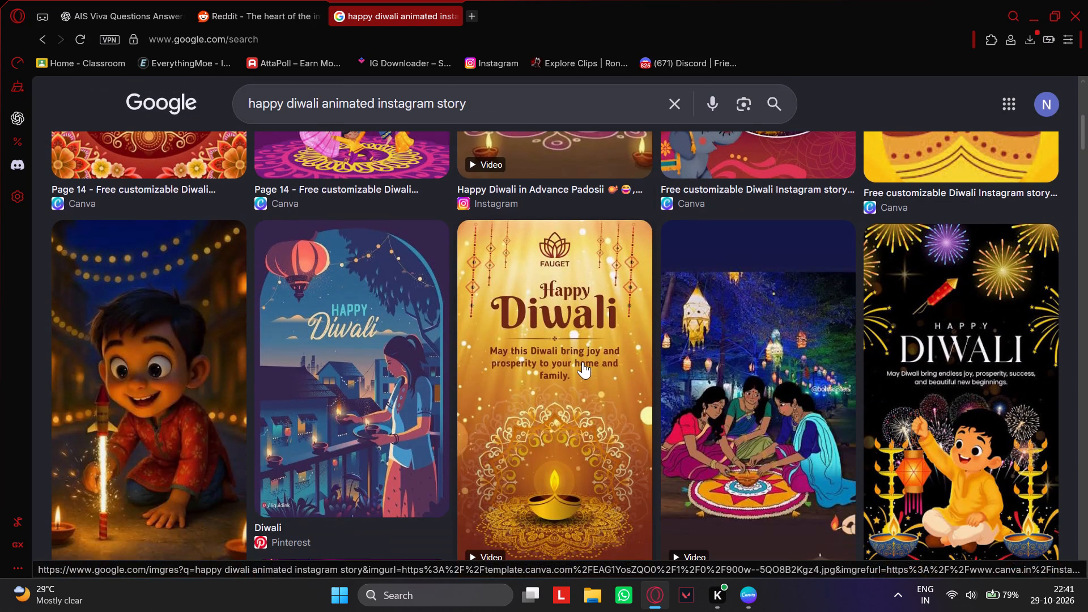
scroll(583, 362, "down", 1)
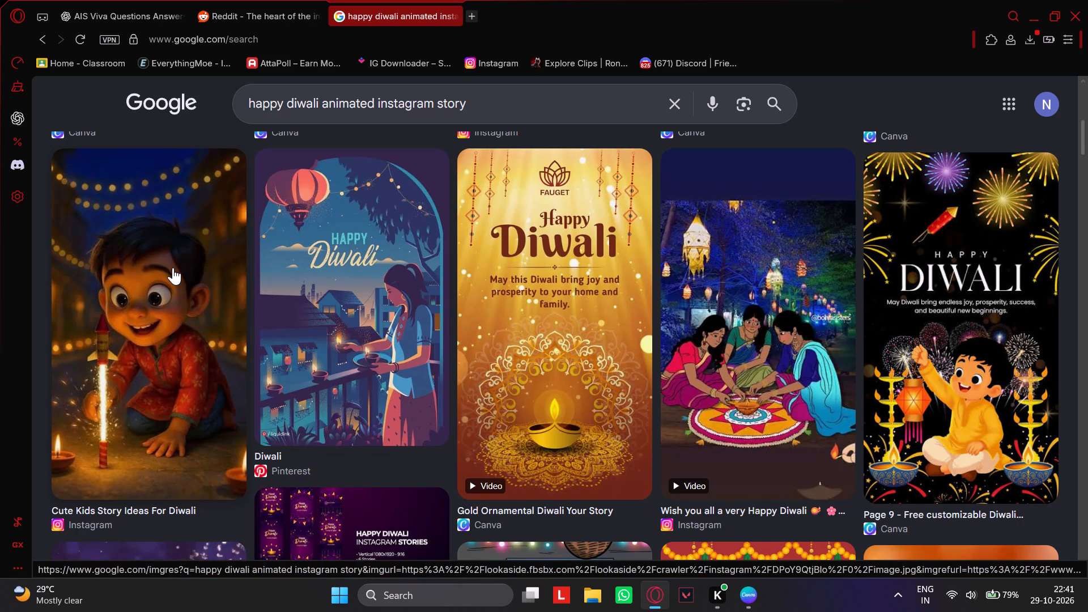
scroll(174, 256, "down", 5)
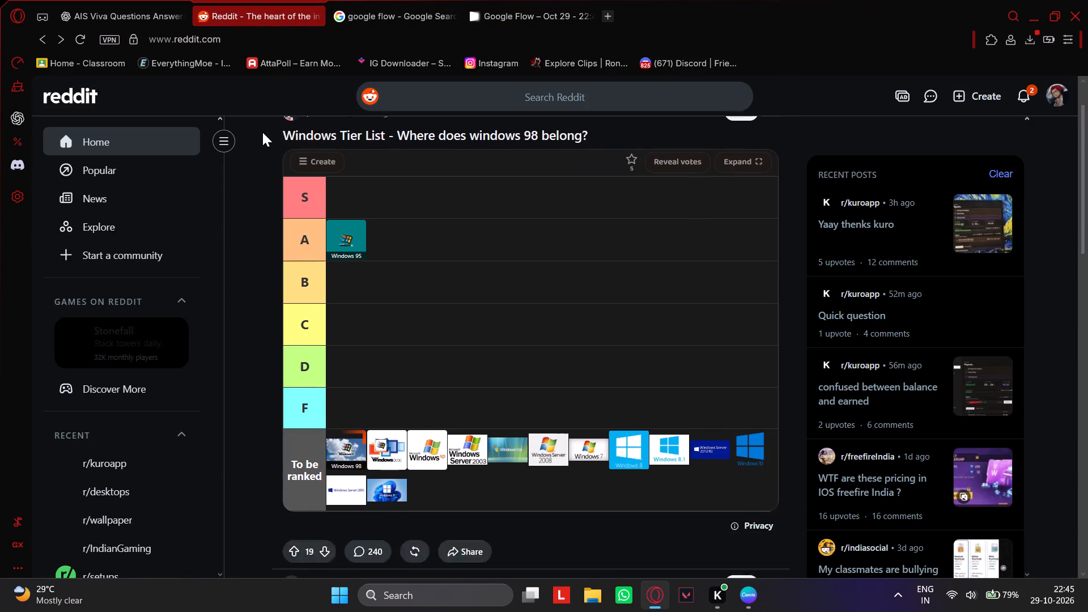
scroll(262, 132, "down", 4)
scroll(513, 321, "down", 9)
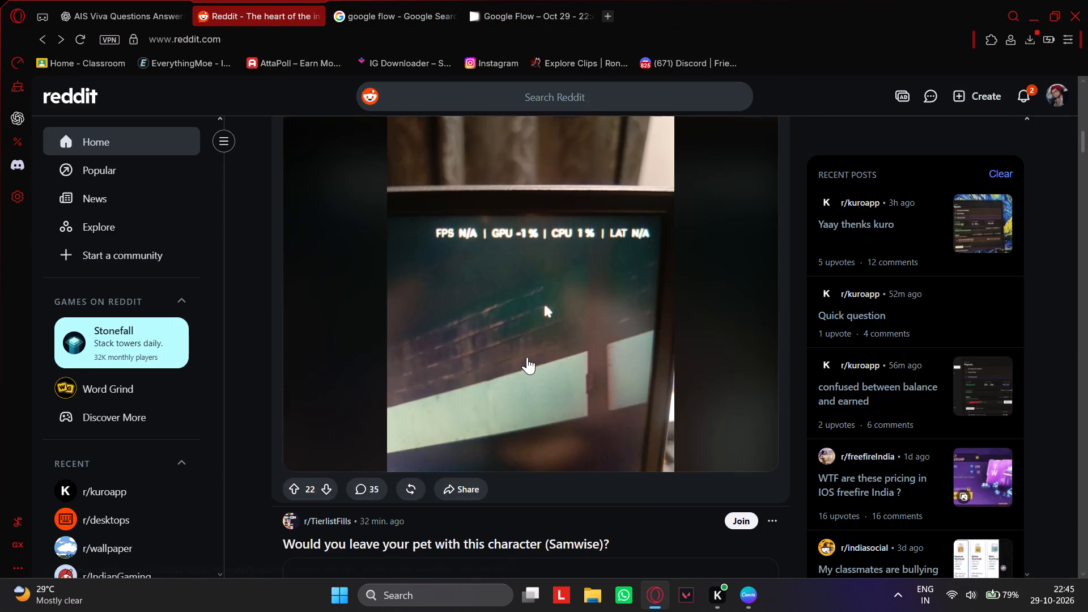
scroll(528, 357, "down", 4)
scroll(528, 357, "up", 3)
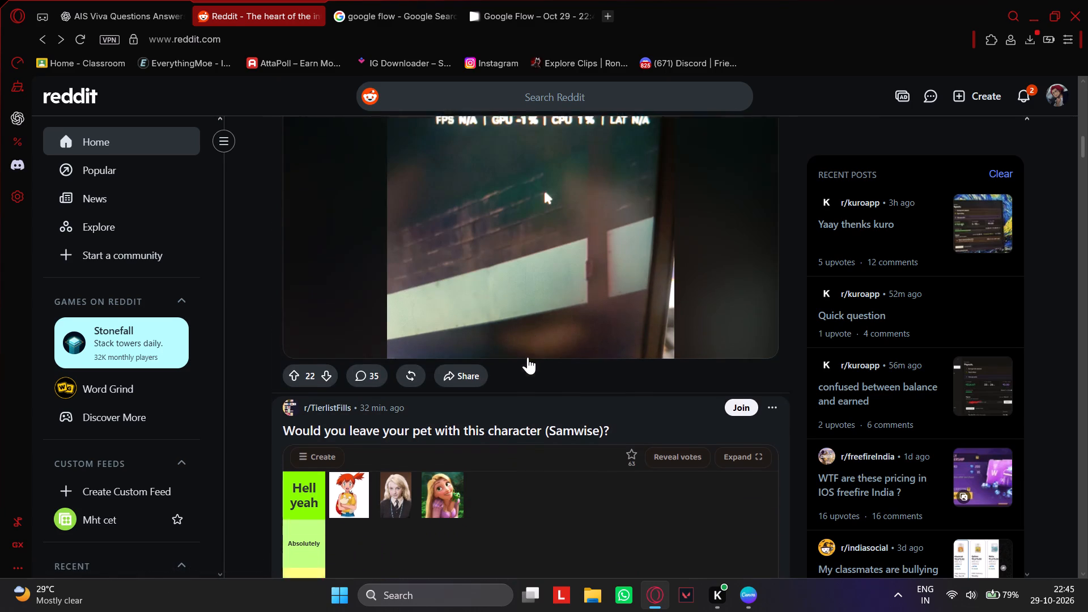
scroll(528, 357, "up", 2)
scroll(528, 357, "down", 5)
scroll(528, 357, "up", 4)
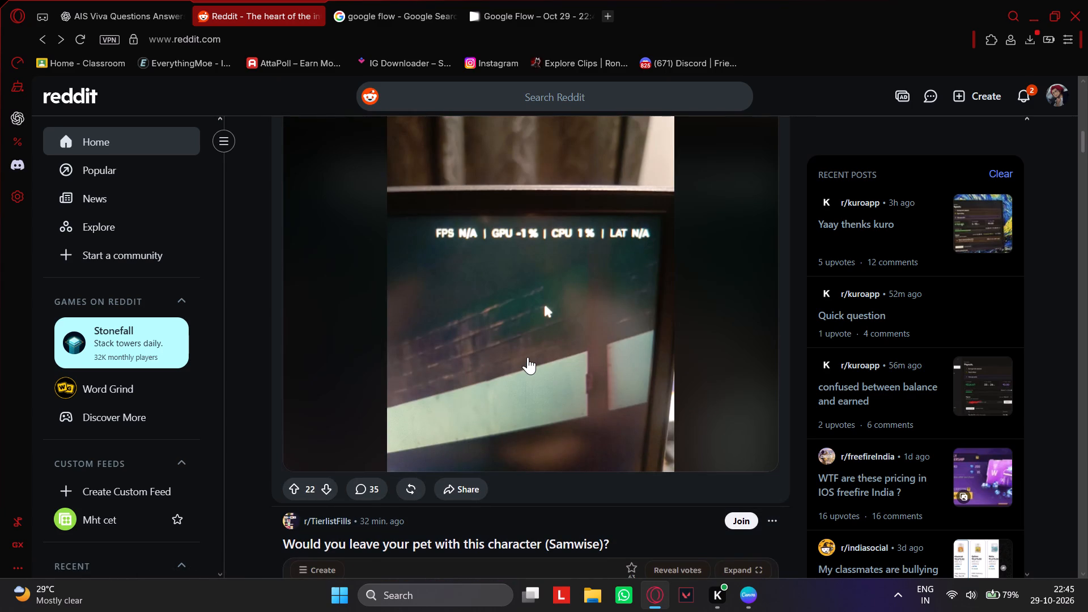
Continue browsing the posts further down the Reddit home feed.
scroll(528, 357, "down", 14)
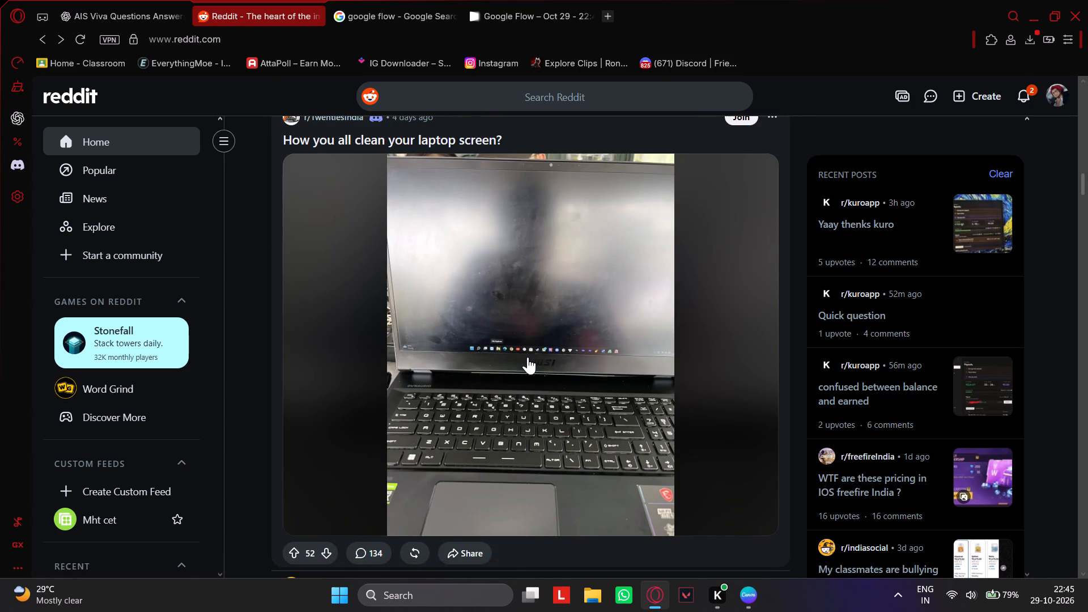
scroll(528, 357, "up", 1)
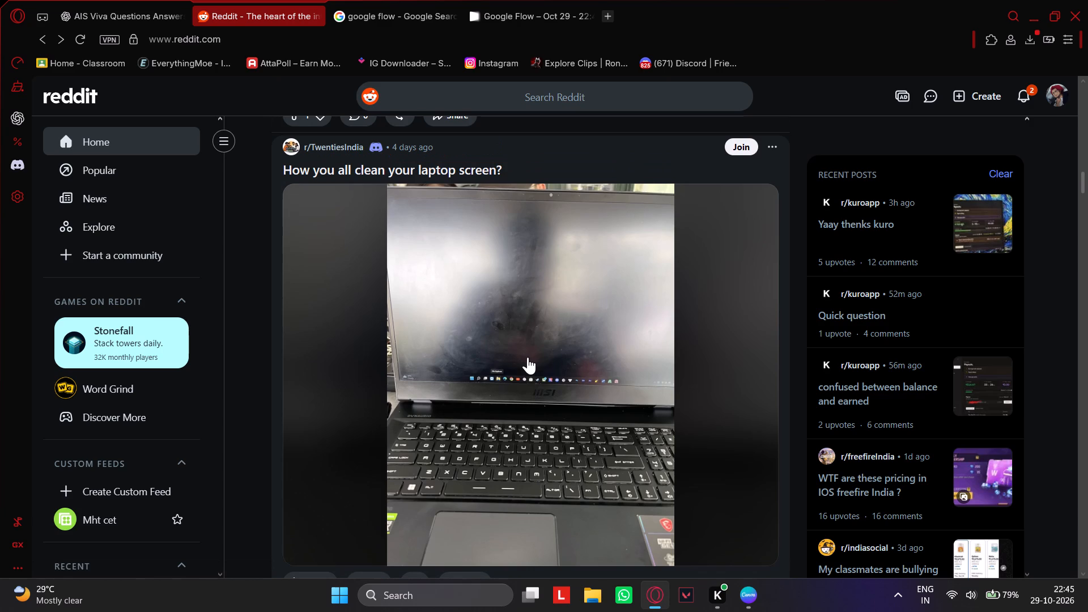
scroll(528, 357, "down", 4)
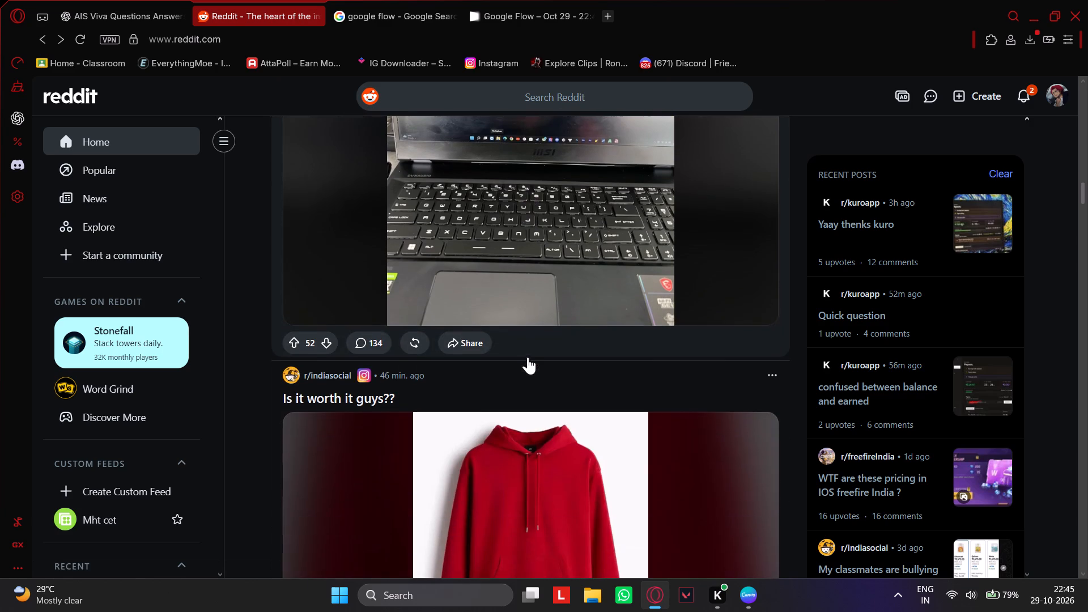
scroll(528, 357, "down", 5)
scroll(528, 357, "up", 1)
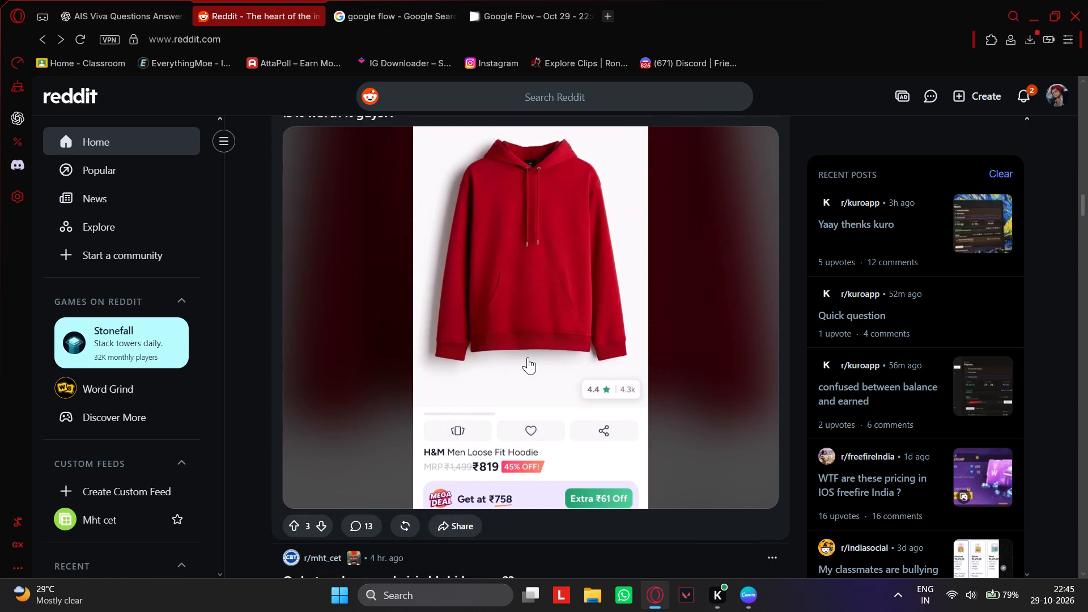
scroll(528, 357, "up", 1)
scroll(528, 357, "down", 2)
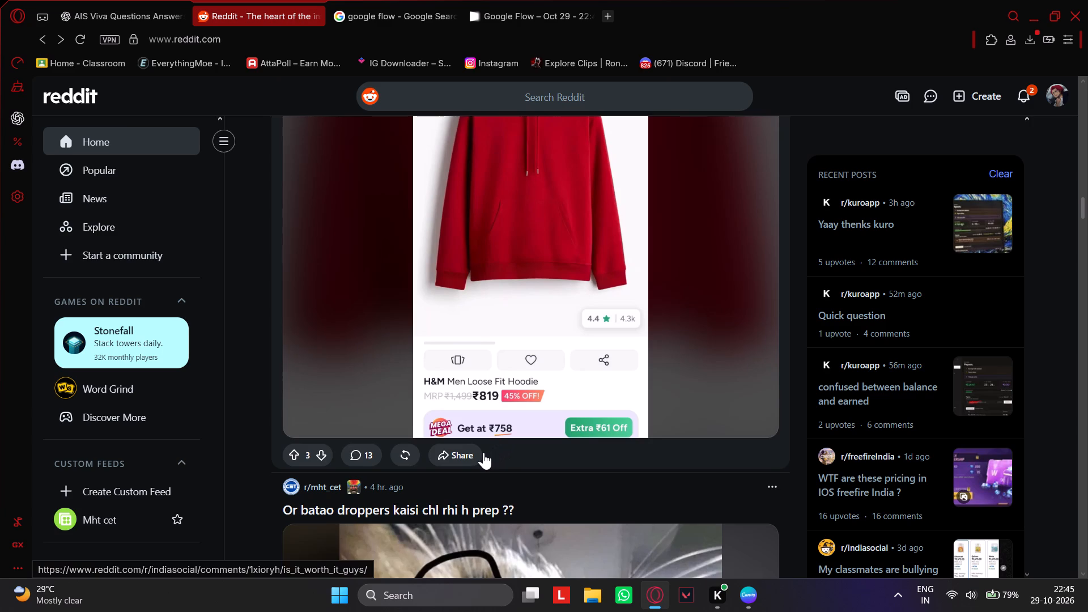
scroll(480, 448, "up", 1)
scroll(480, 448, "down", 7)
scroll(492, 430, "up", 1)
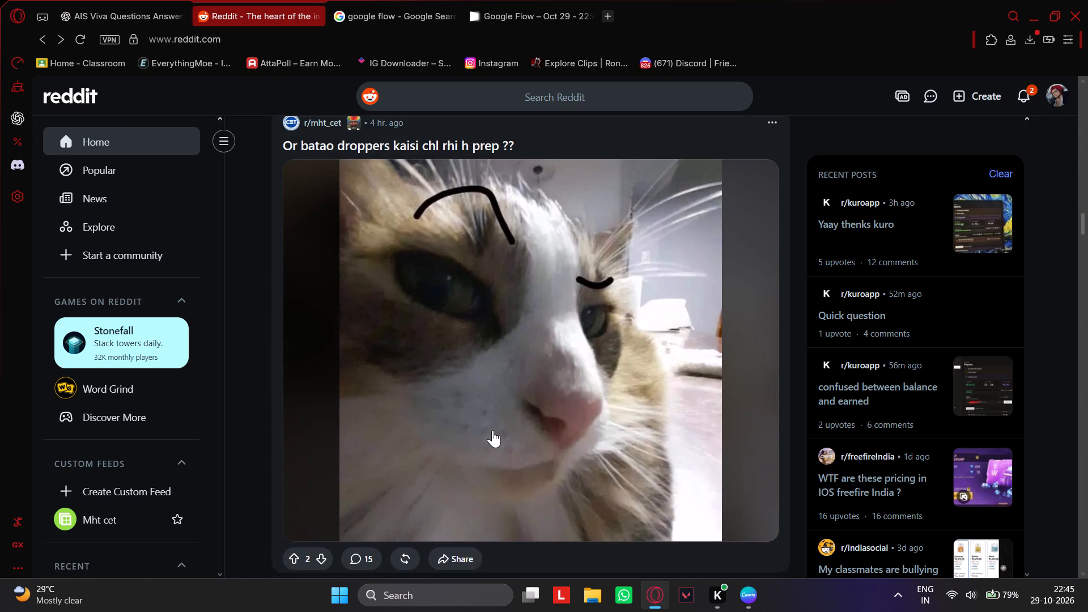
scroll(492, 430, "down", 3)
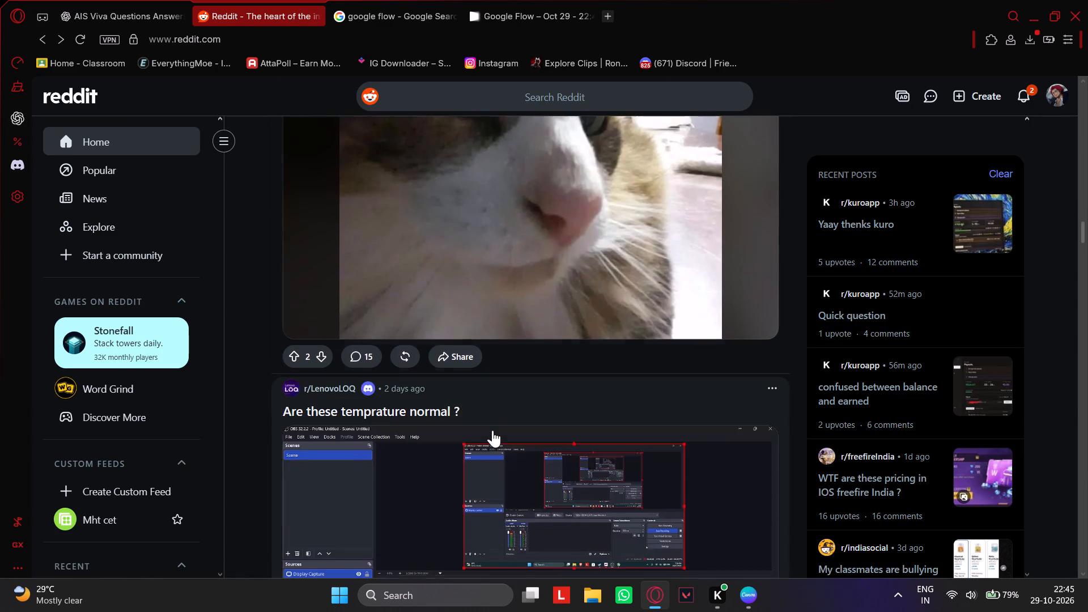
scroll(492, 430, "down", 3)
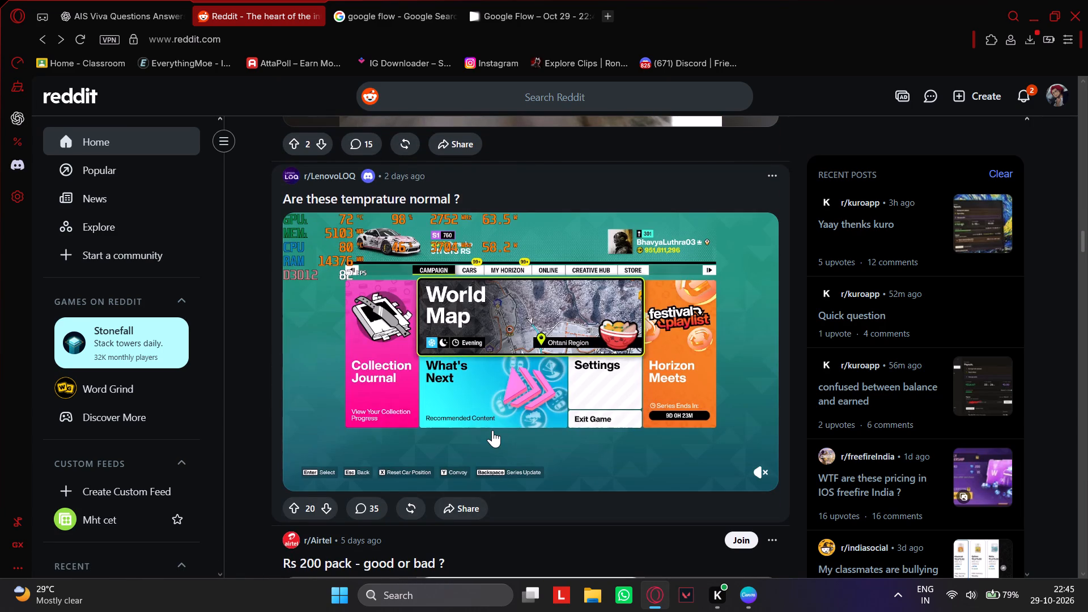
scroll(492, 430, "down", 6)
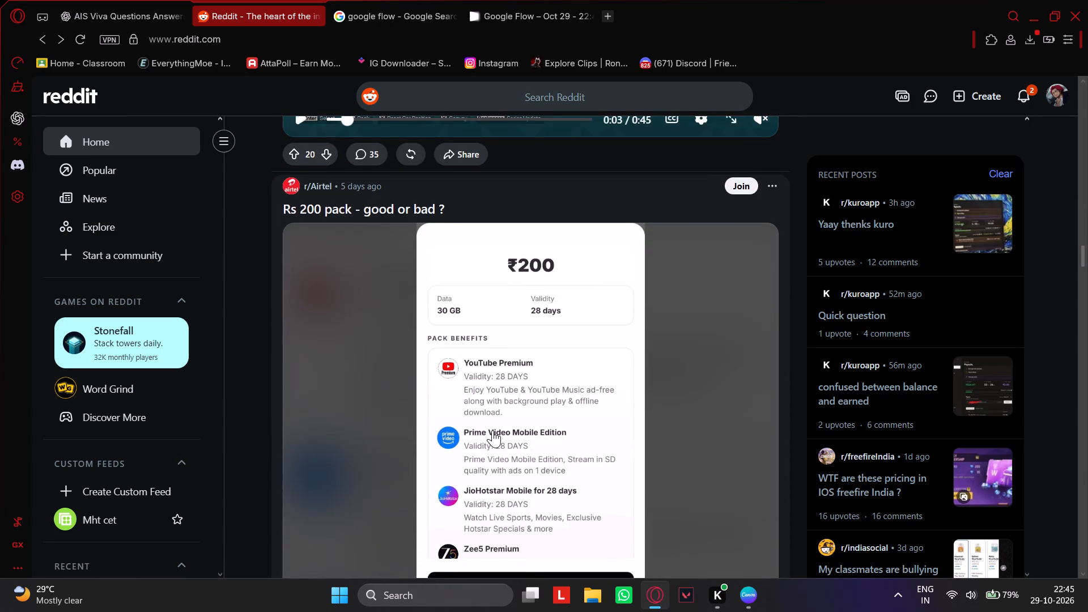
scroll(492, 430, "down", 4)
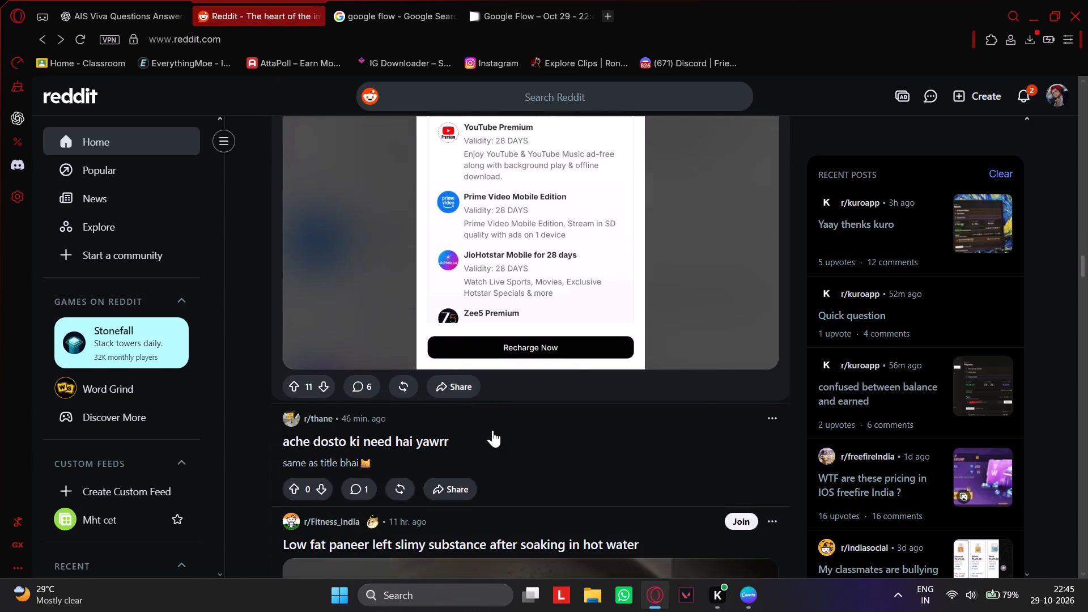
scroll(492, 430, "down", 3)
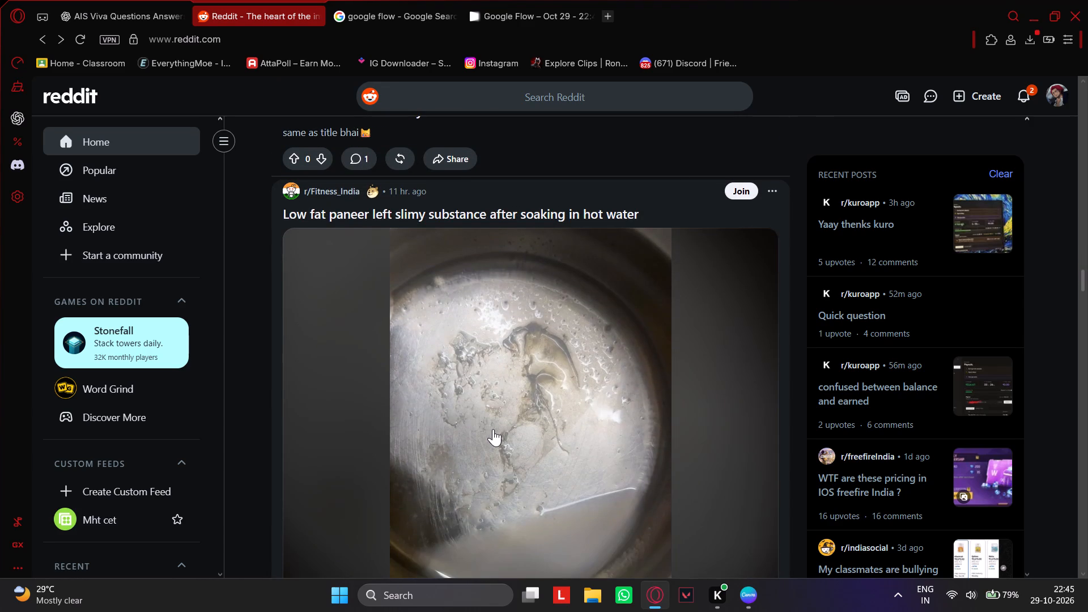
scroll(493, 429, "down", 4)
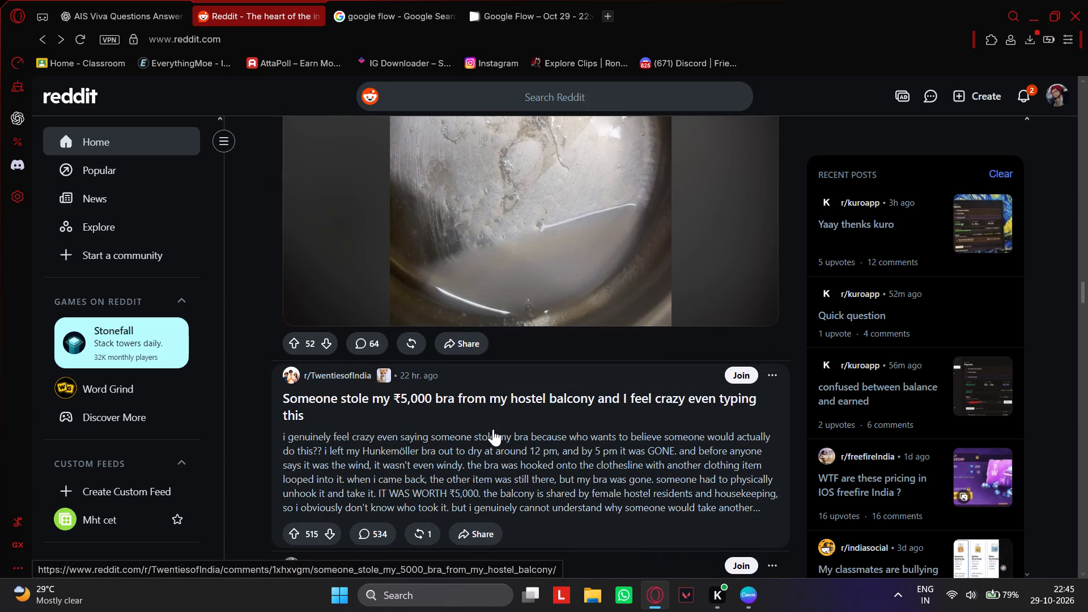
scroll(493, 429, "down", 1)
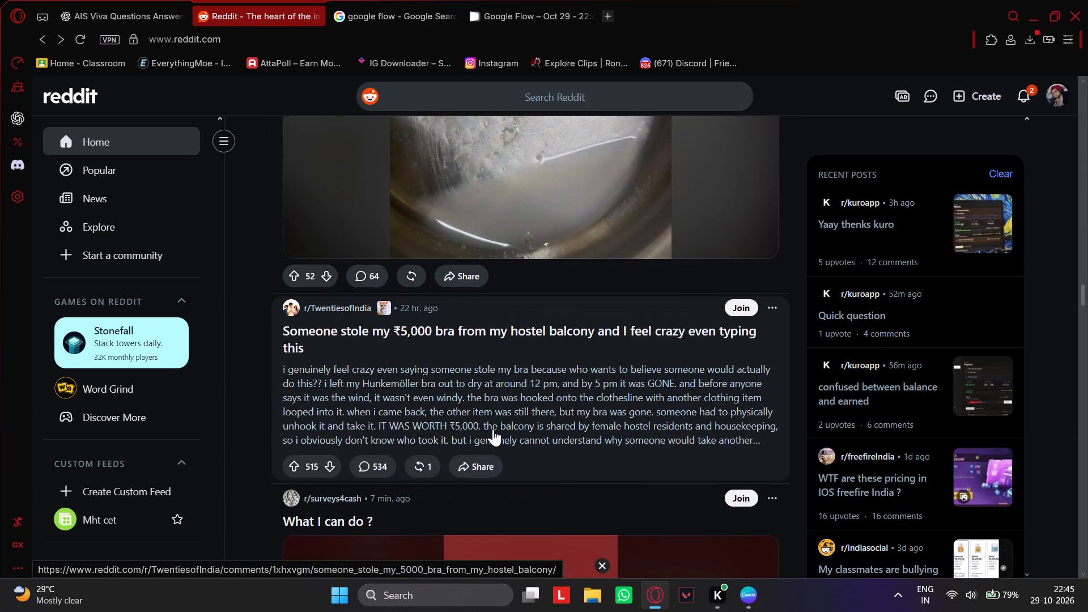